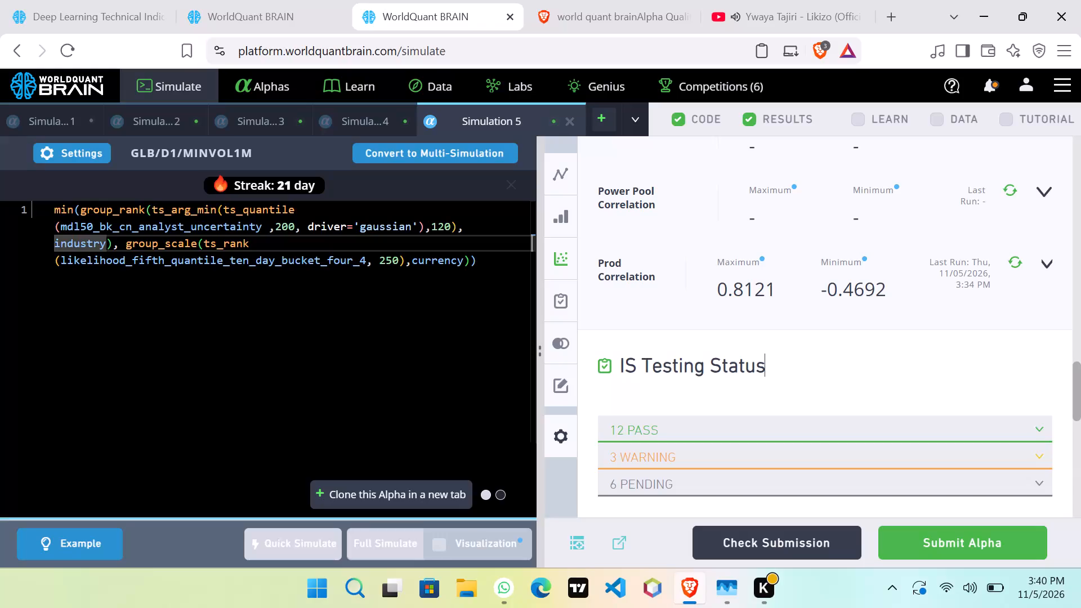
In Simulation 5, change the group_rank grouping to subindustry and run a full simulation.
click(55, 242)
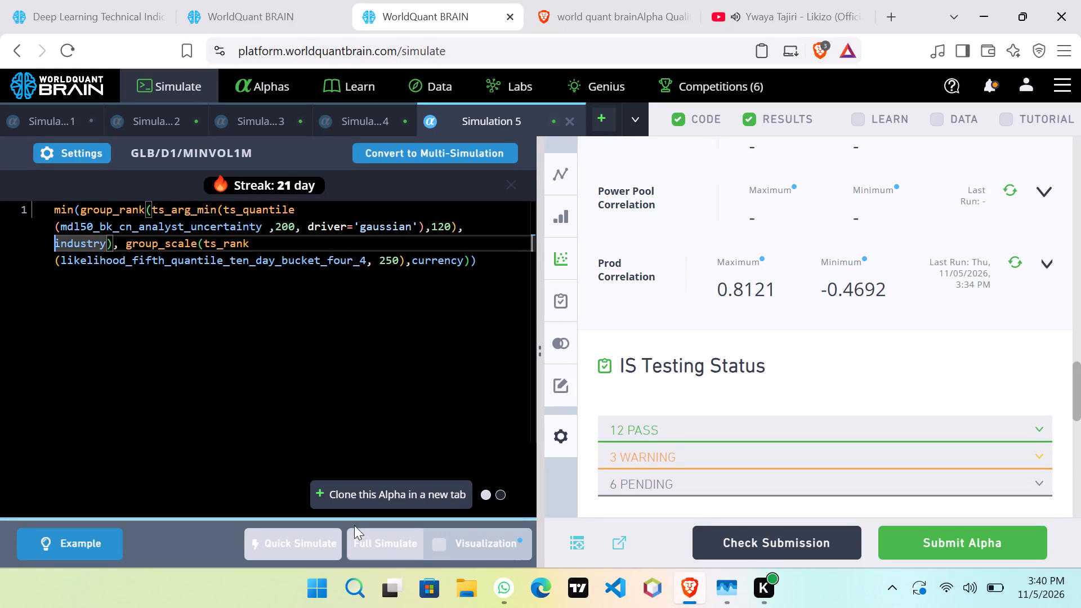
key(s)
key(u)
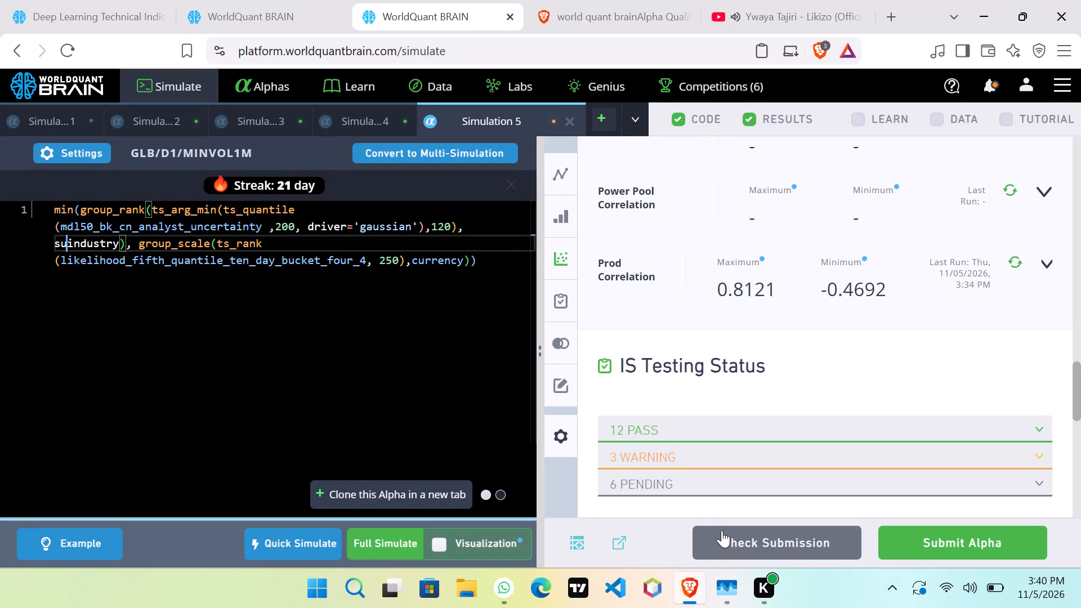
key(b)
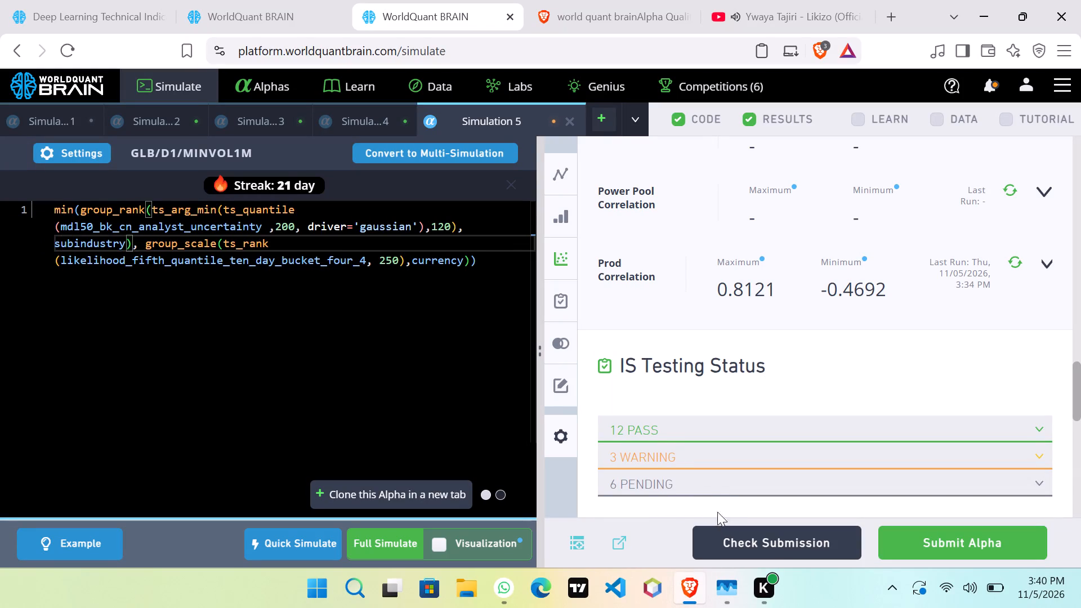
click(480, 375)
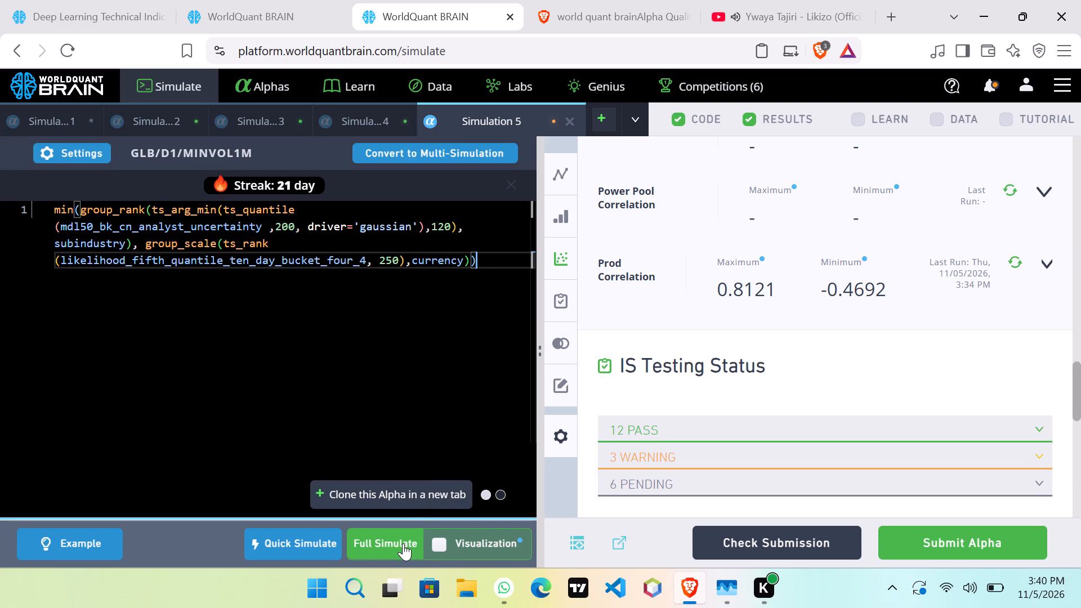
click(403, 543)
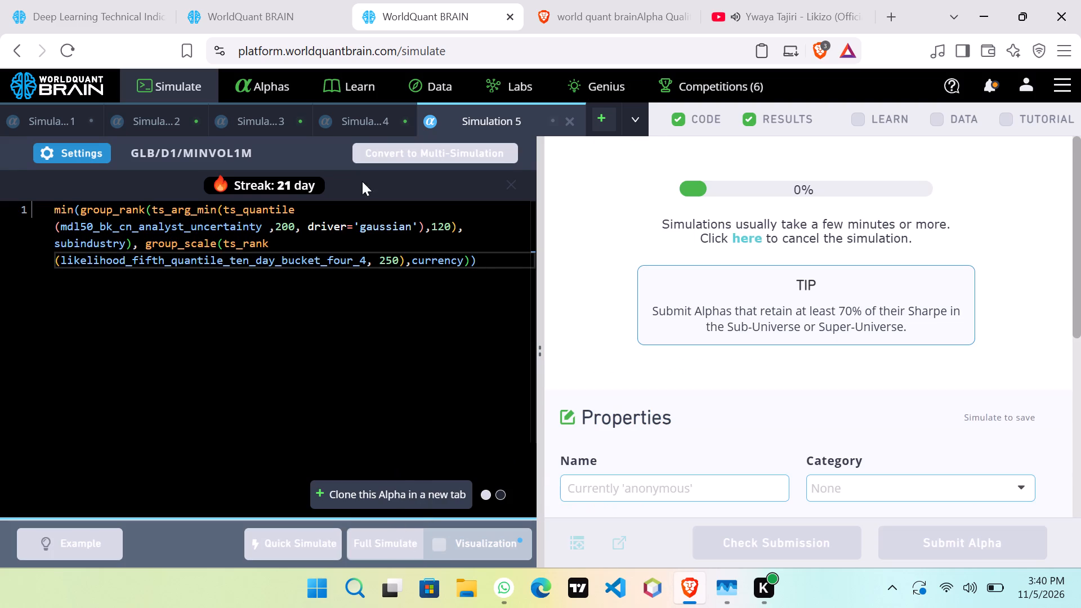
In Simulation 4, change the group_rank grouping to subindustry and run a full simulation.
click(367, 123)
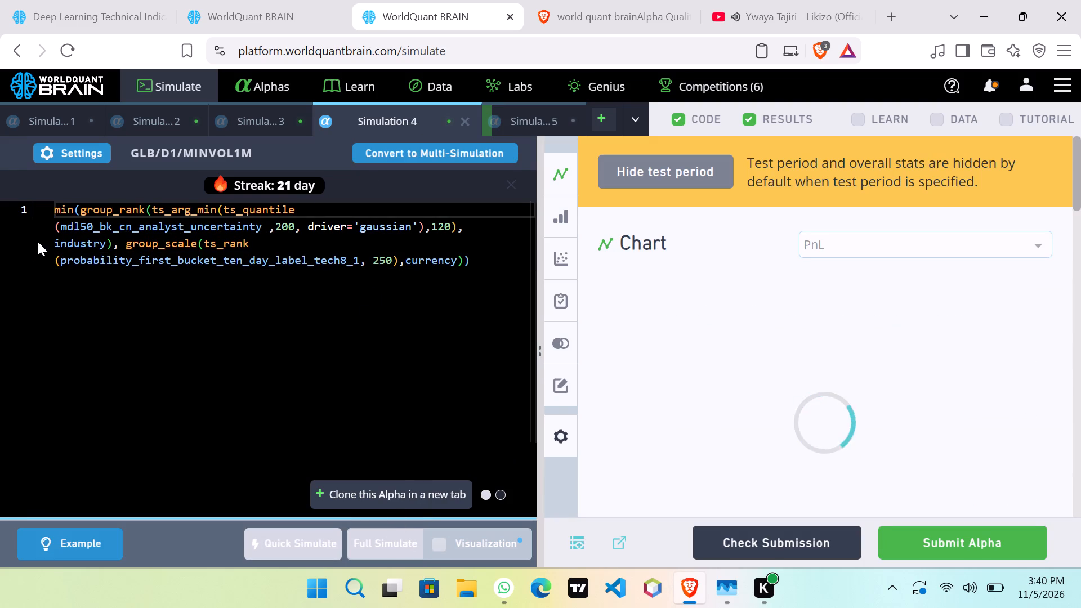
click(55, 247)
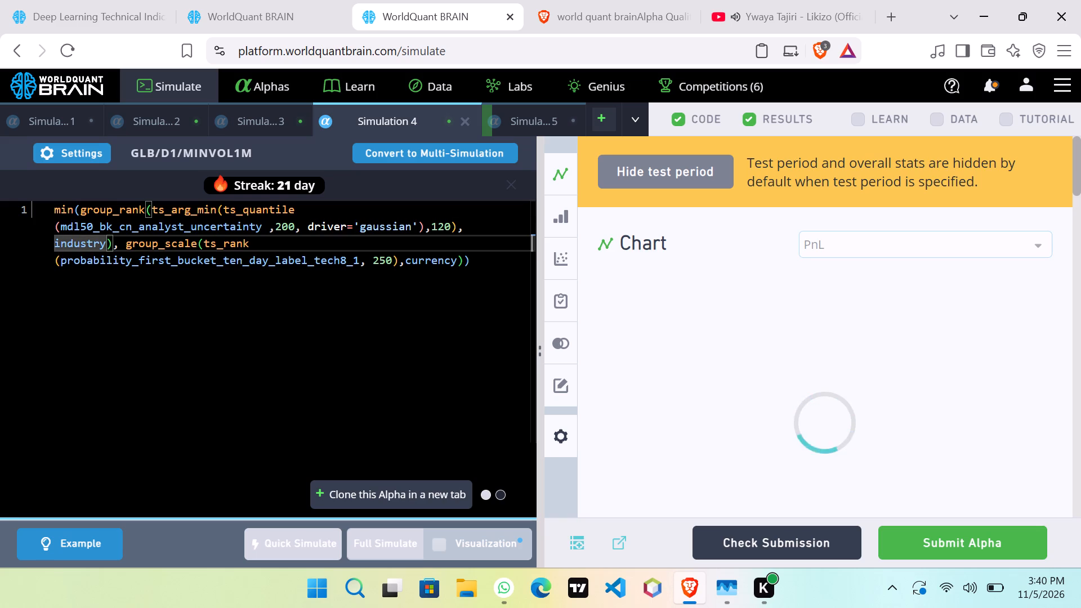
key(s)
text(ub)
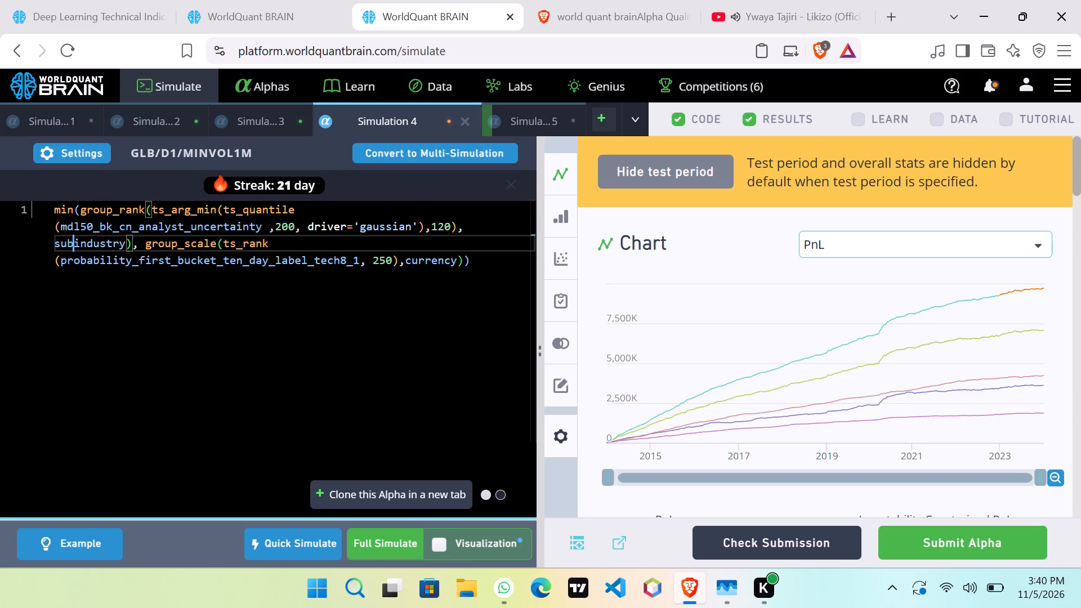
click(296, 395)
click(401, 539)
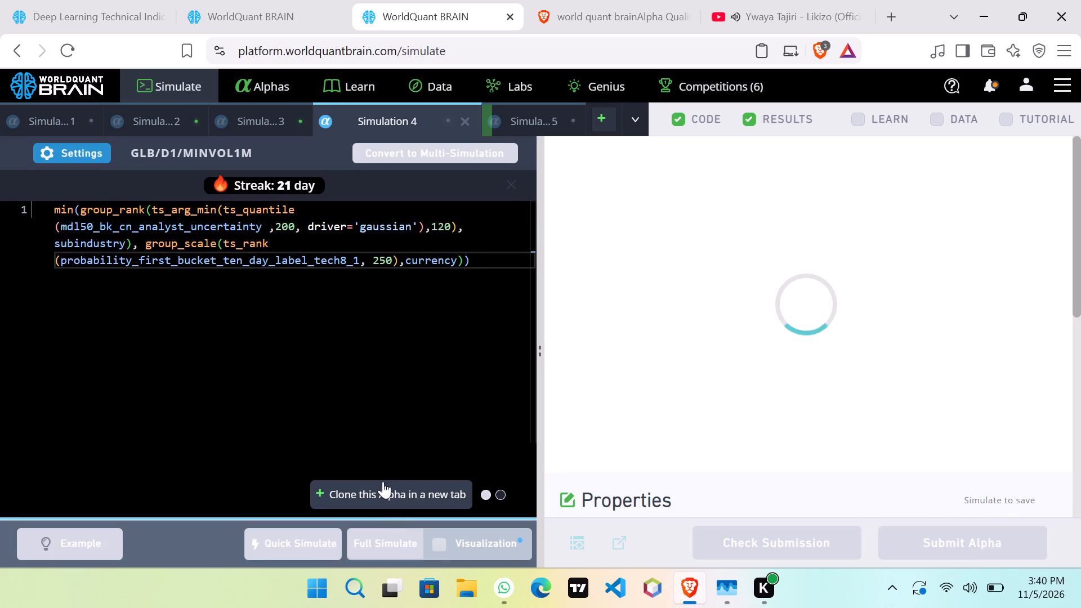
In Simulation 3, change the group_rank grouping to subindustry and run a full simulation.
click(270, 129)
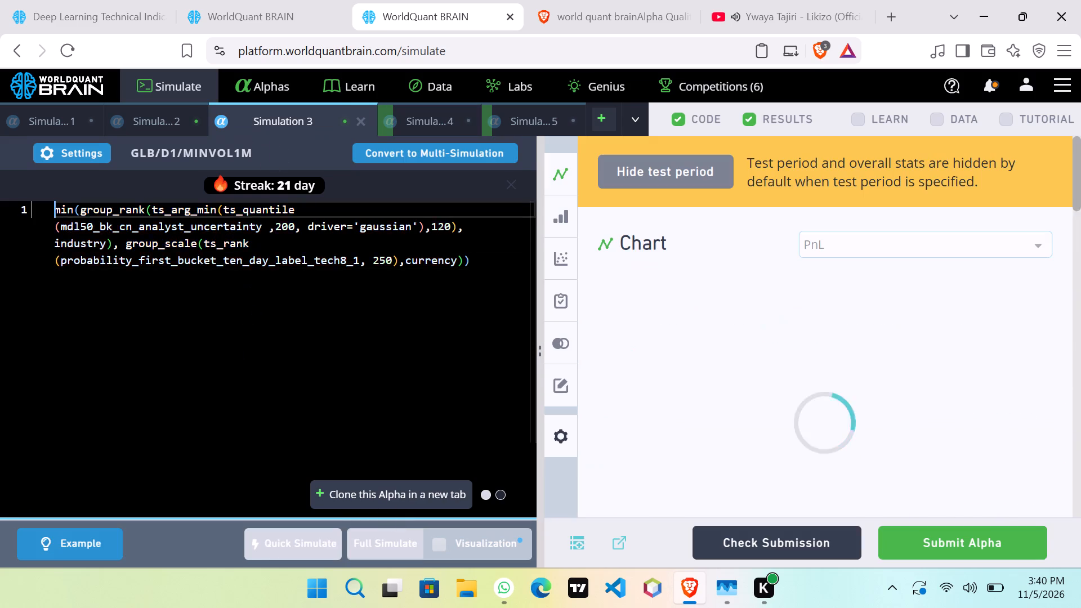
click(55, 243)
key(s)
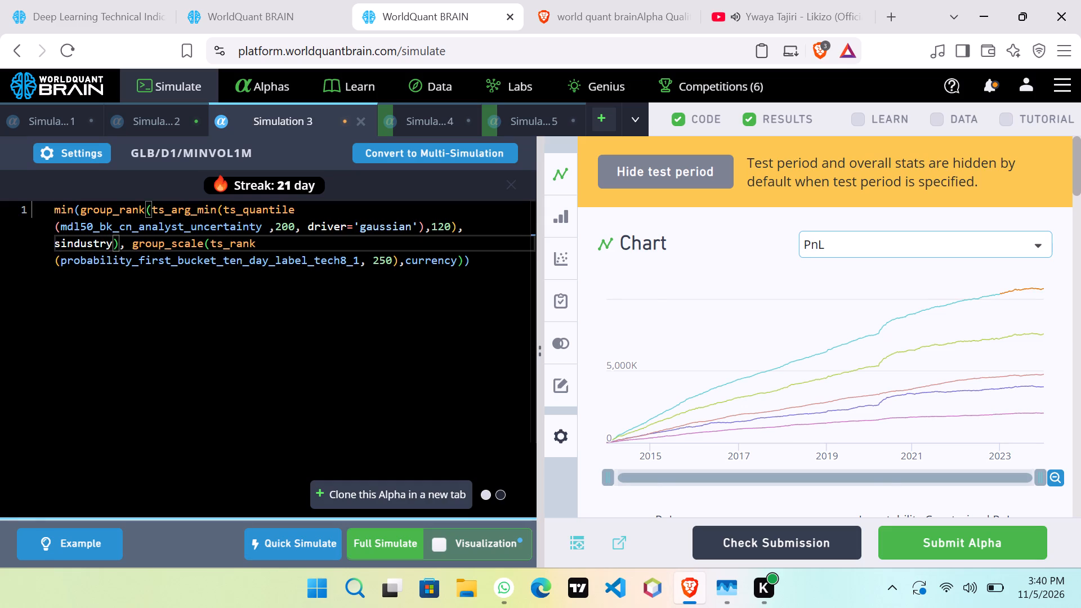
key(u)
key(b)
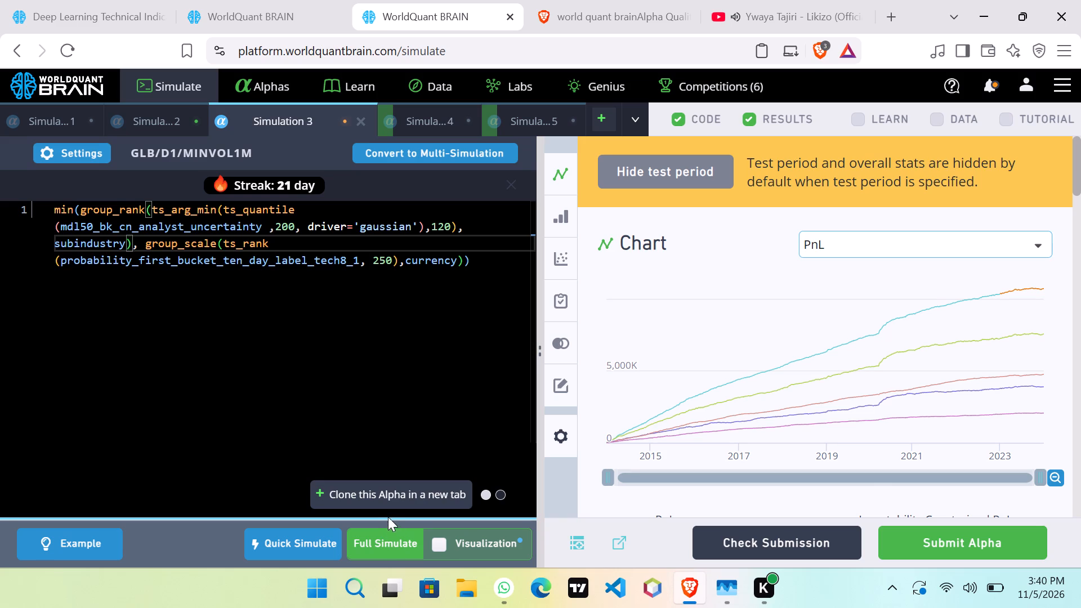
click(395, 534)
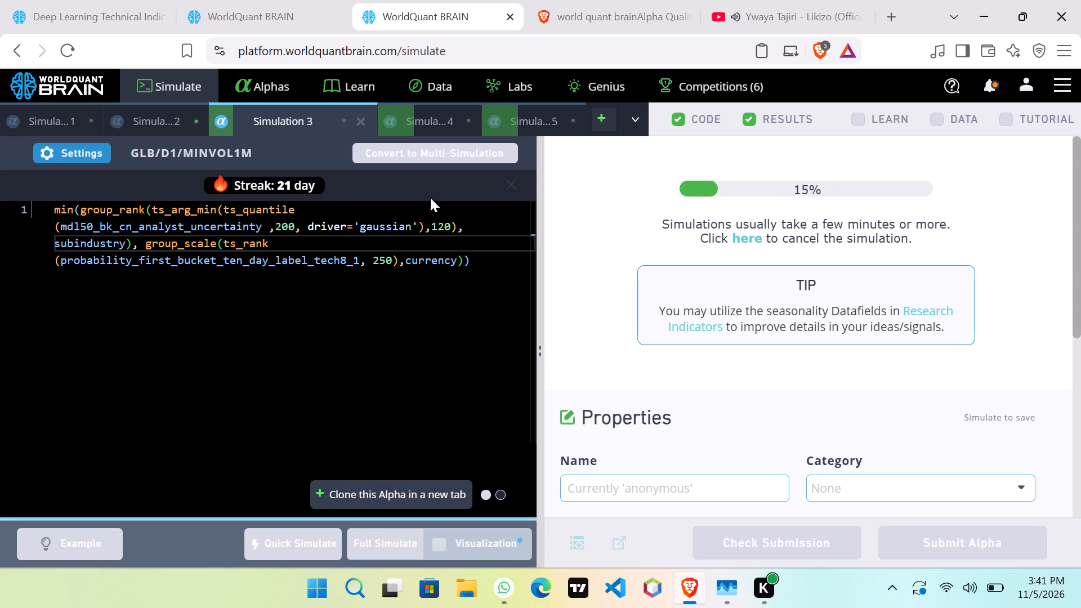
Copy the likelihood_fifth_quantile_ten_day_bucket_four_4 field from Simulation 5 and use it as the ts_rank data field in Simulation 2.
click(525, 120)
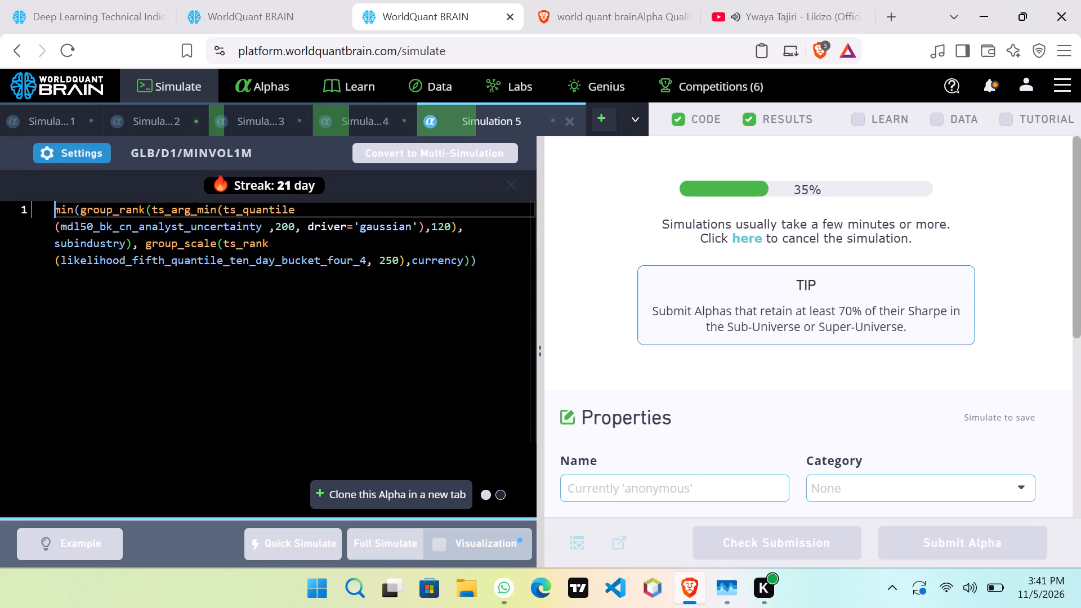
double_click(273, 265)
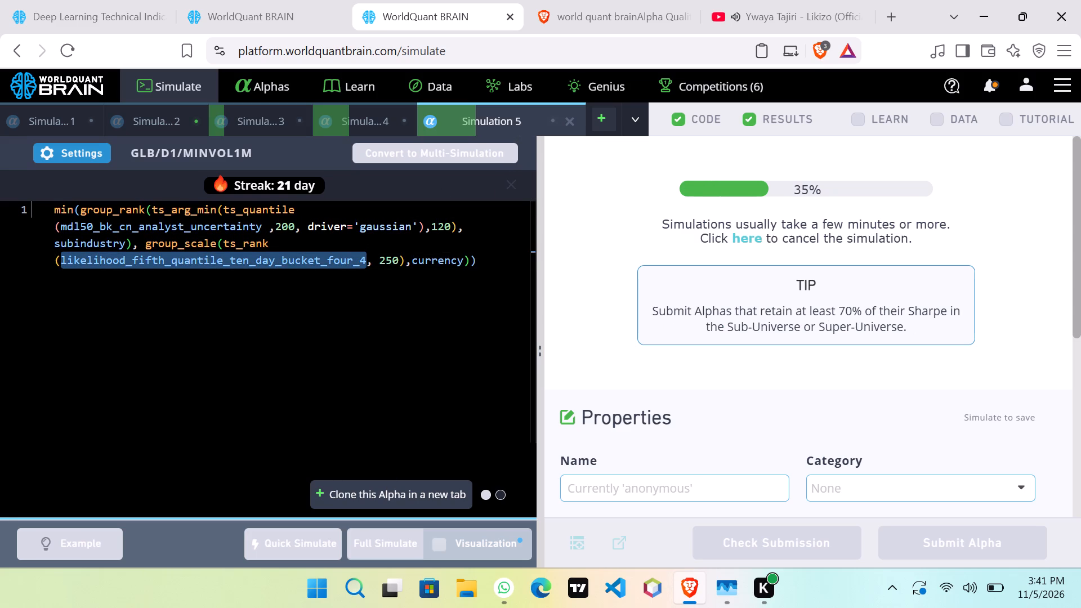
key(ctrl+c)
click(171, 125)
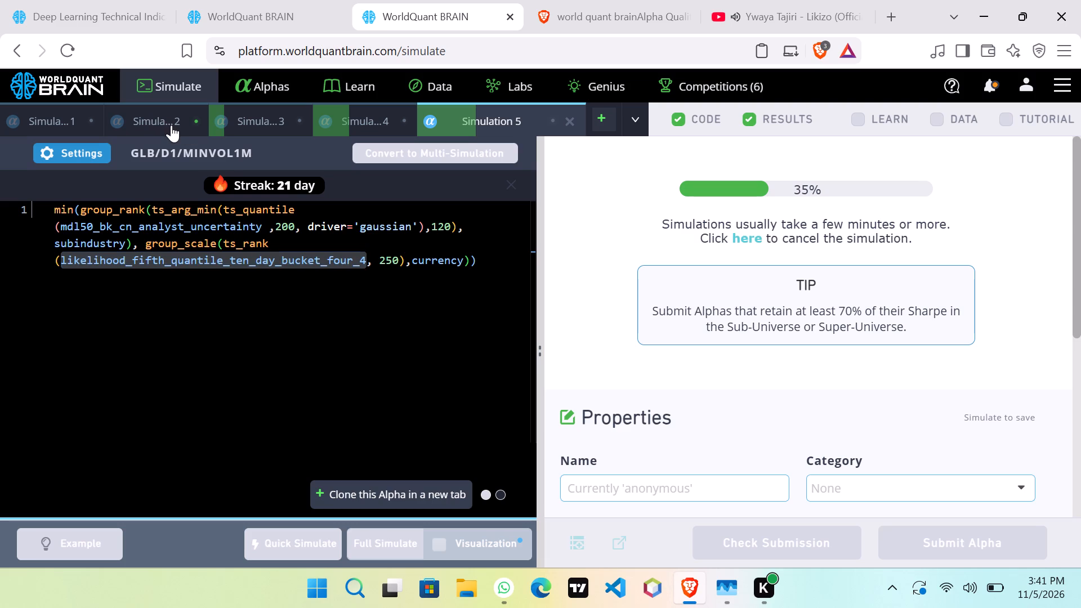
double_click(240, 247)
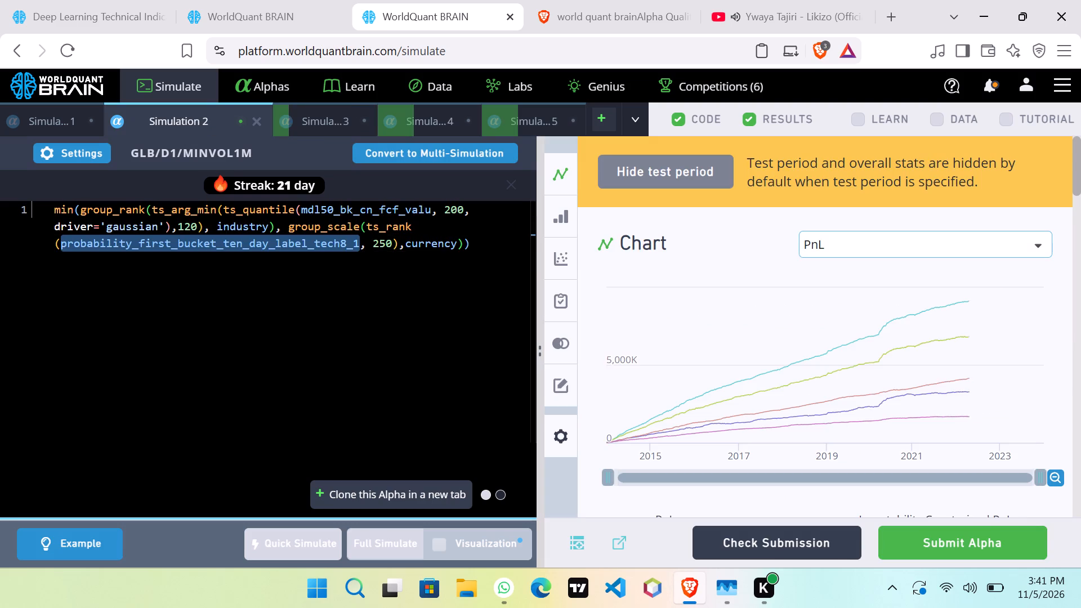
key(ctrl+v)
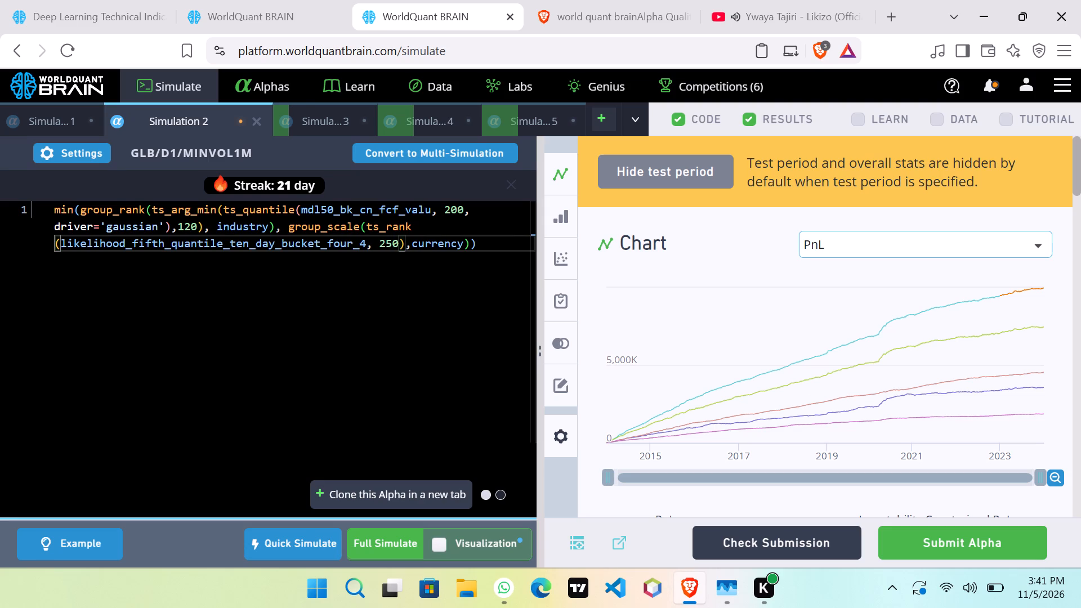
In Simulation 2, change the group_rank grouping to subindustry and run a full simulation.
click(217, 228)
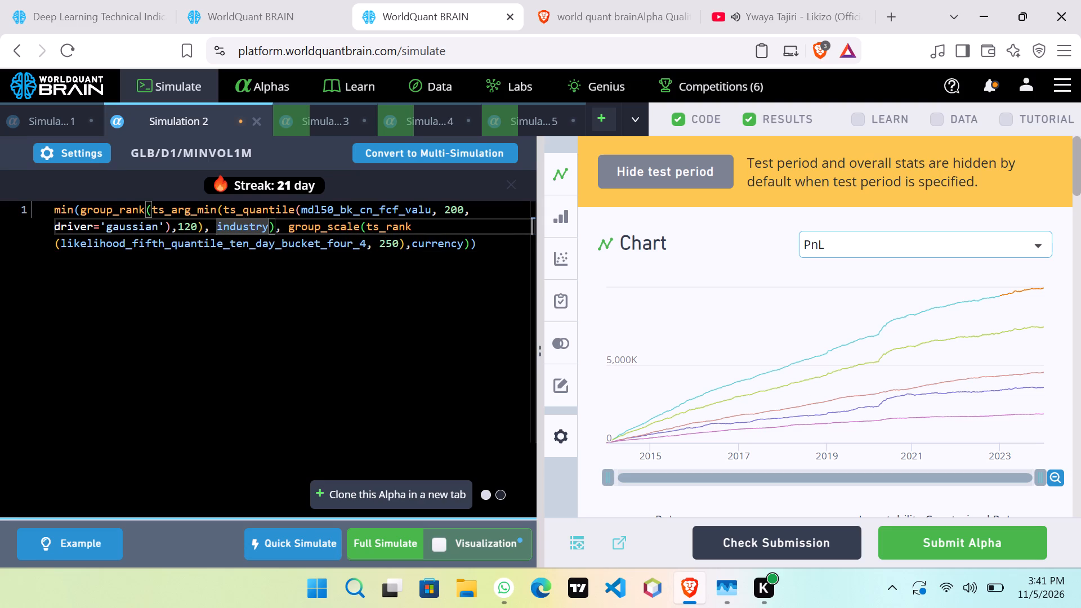
key(s)
key(u)
key(b)
click(264, 352)
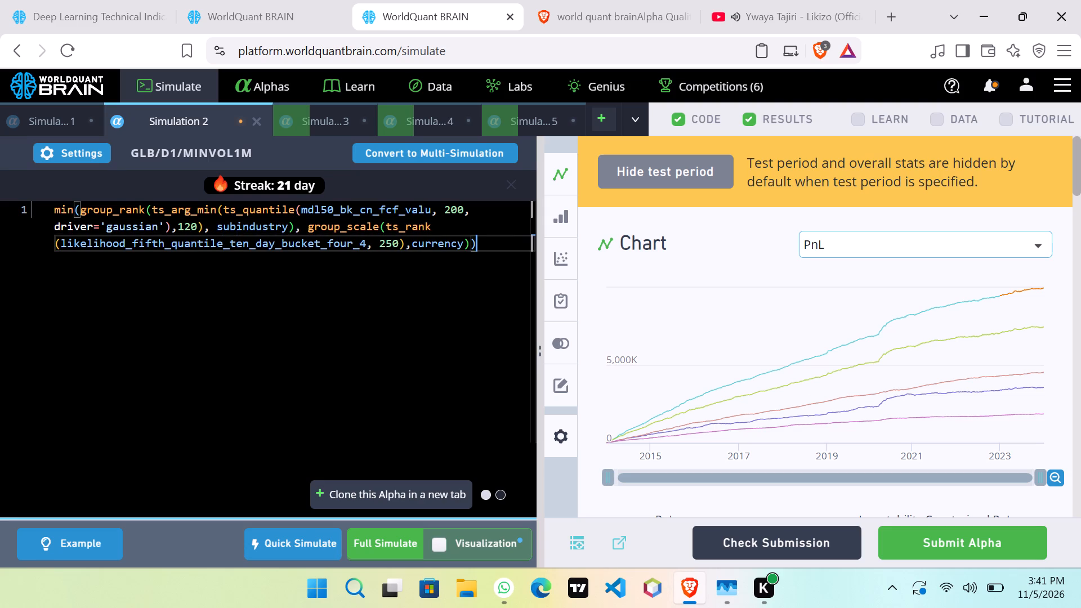
click(393, 537)
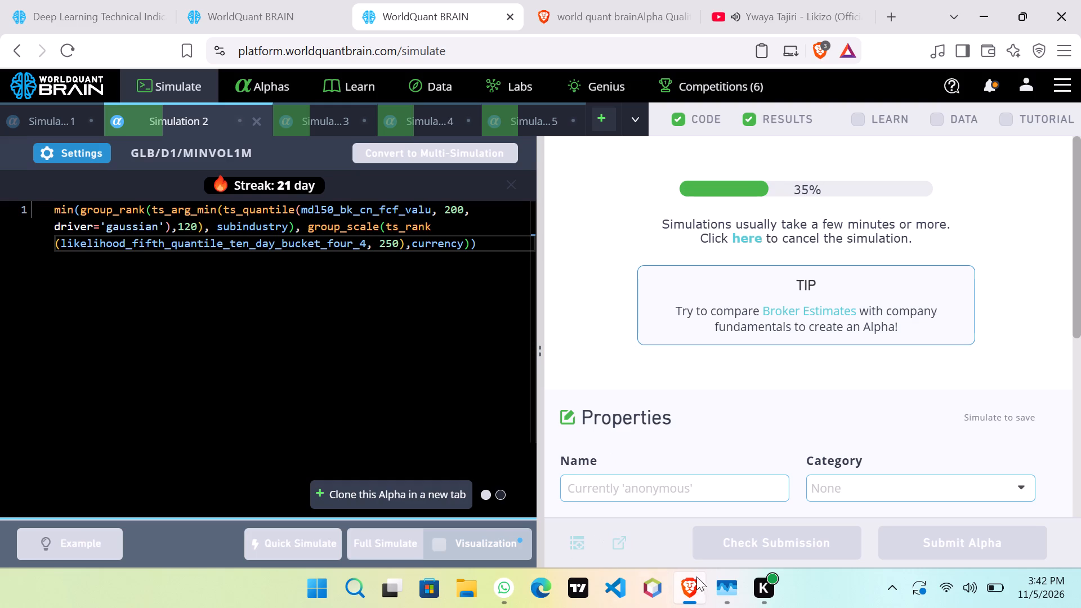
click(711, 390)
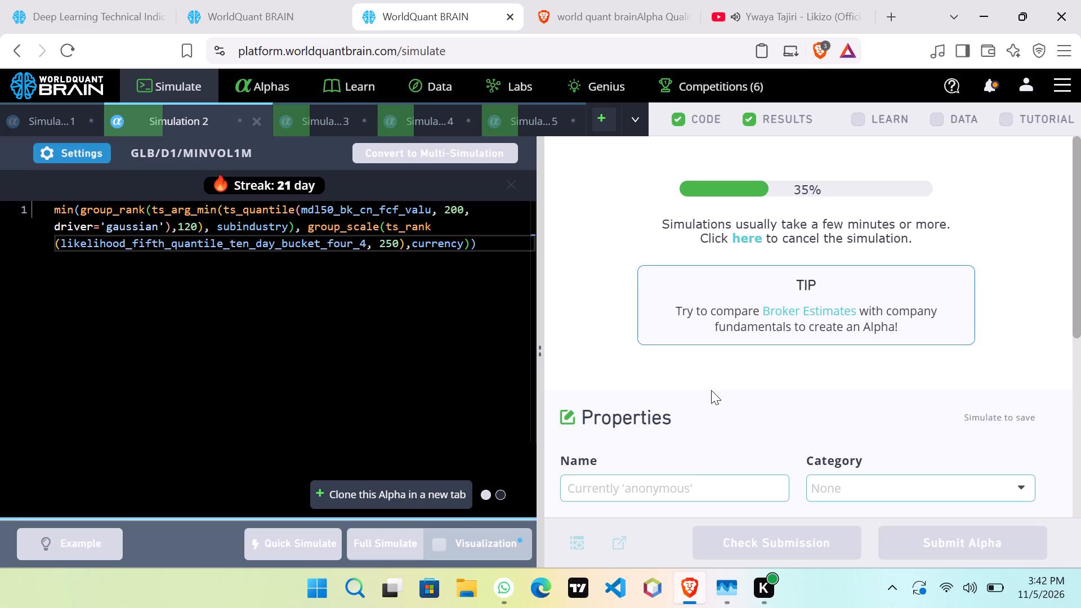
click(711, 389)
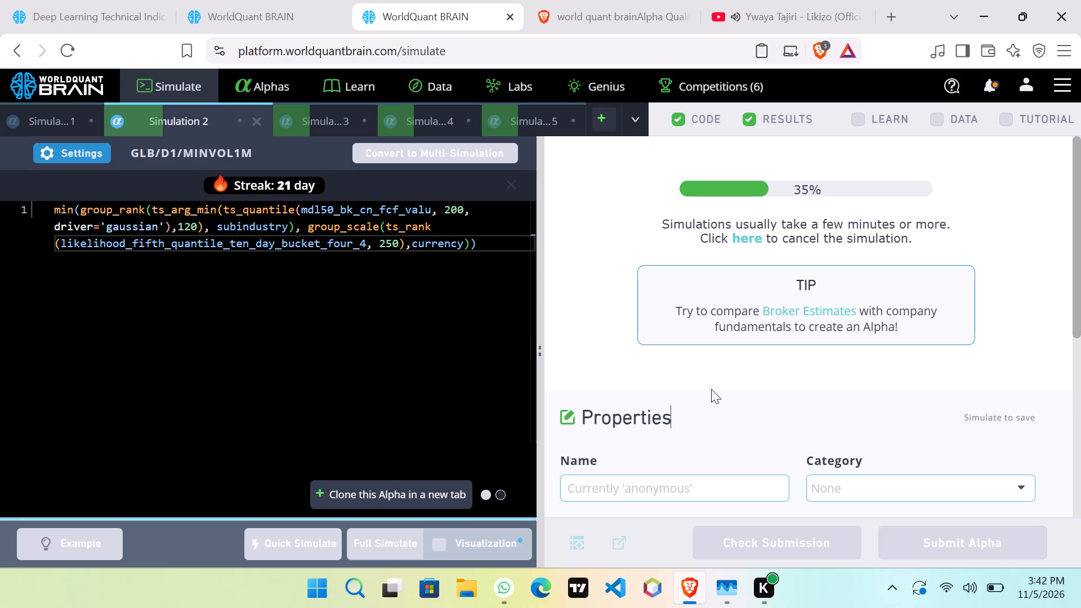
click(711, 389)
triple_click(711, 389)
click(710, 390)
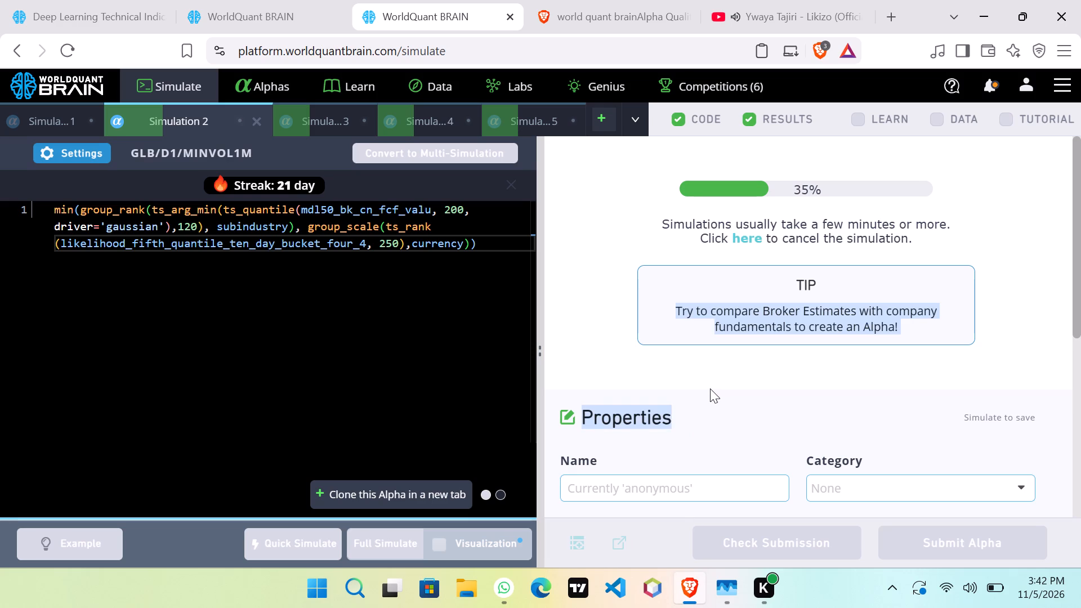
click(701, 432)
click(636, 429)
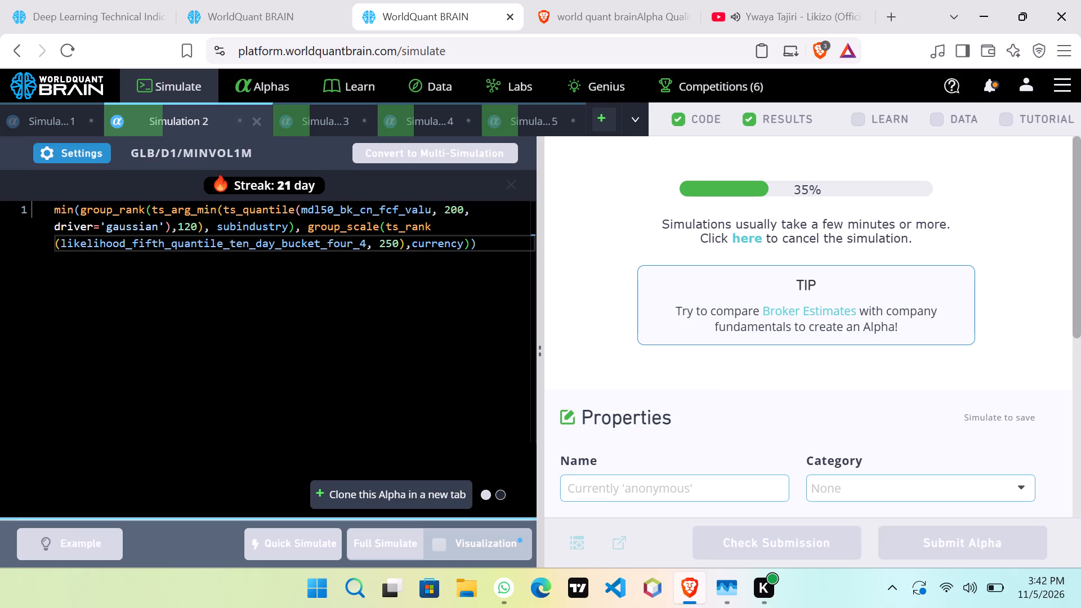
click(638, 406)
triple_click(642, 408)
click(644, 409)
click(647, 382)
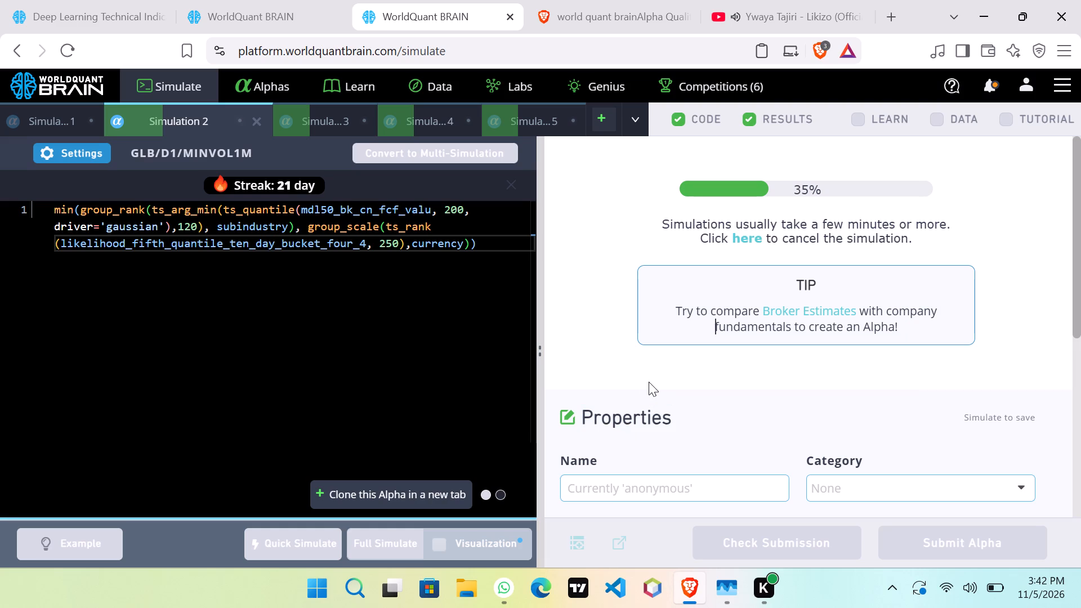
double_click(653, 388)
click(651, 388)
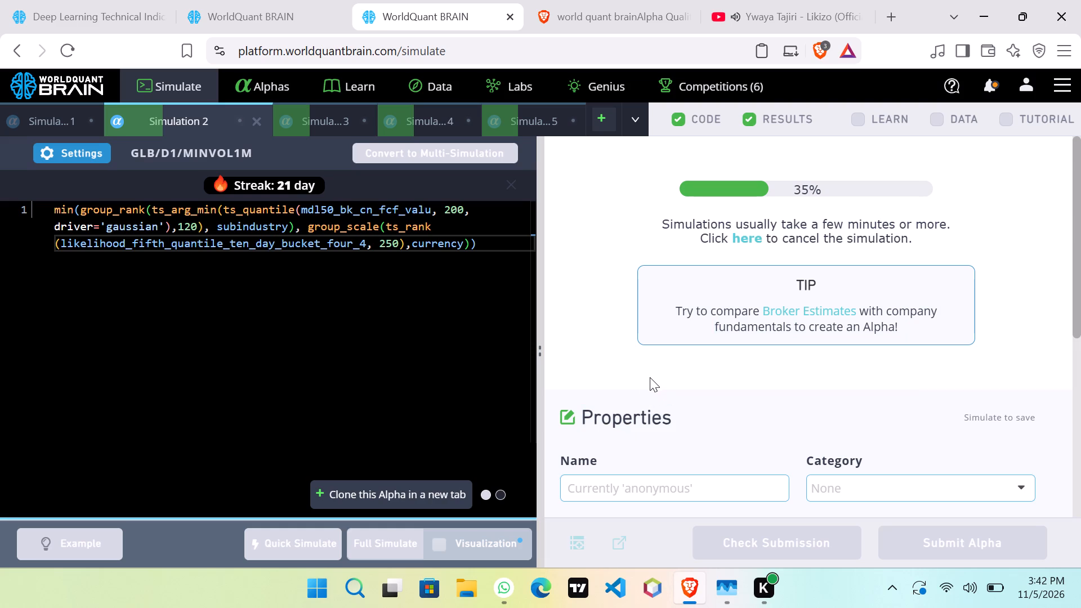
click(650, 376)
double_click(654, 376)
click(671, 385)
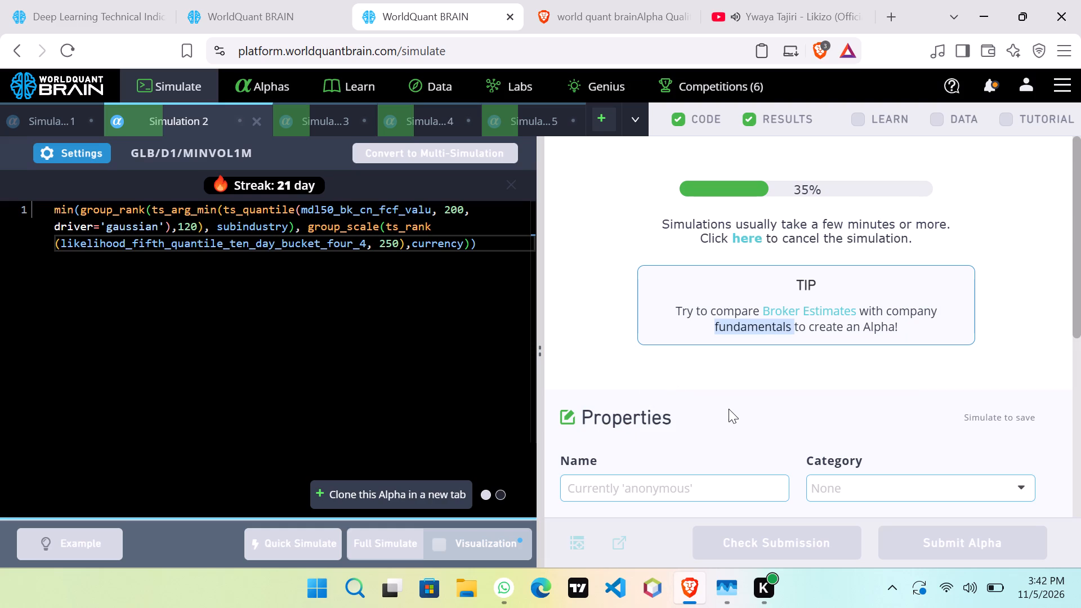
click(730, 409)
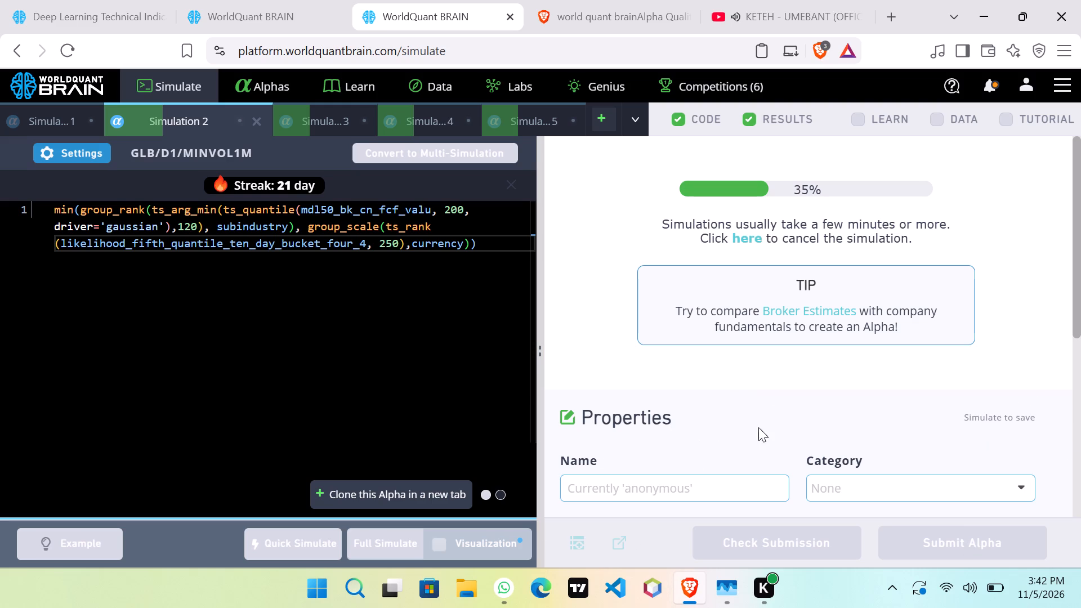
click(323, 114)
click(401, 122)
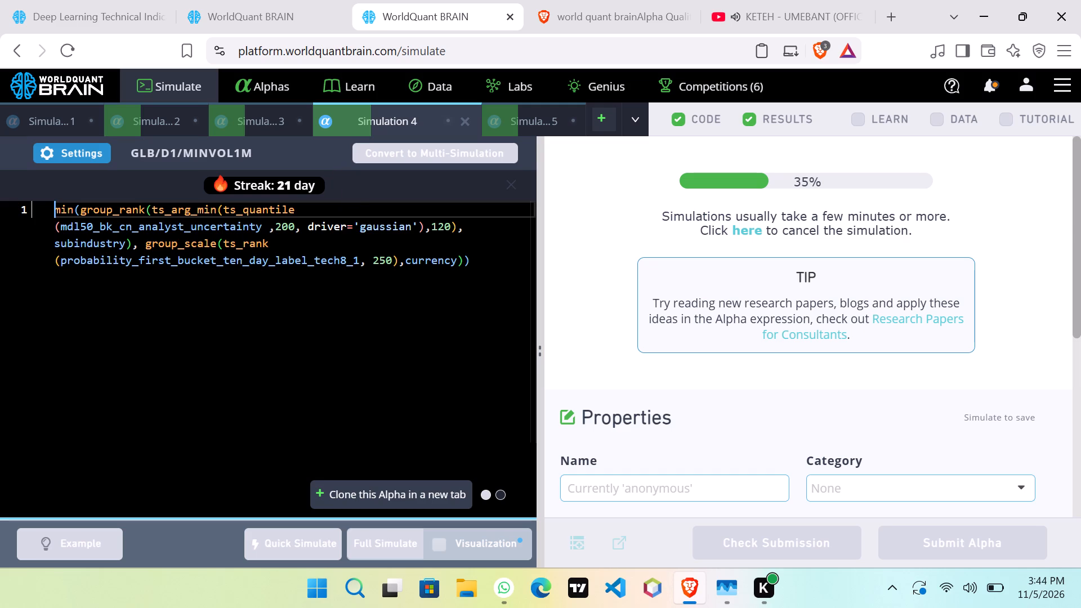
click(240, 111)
Open Simulation 2 and show the test period of its simulation results.
click(146, 129)
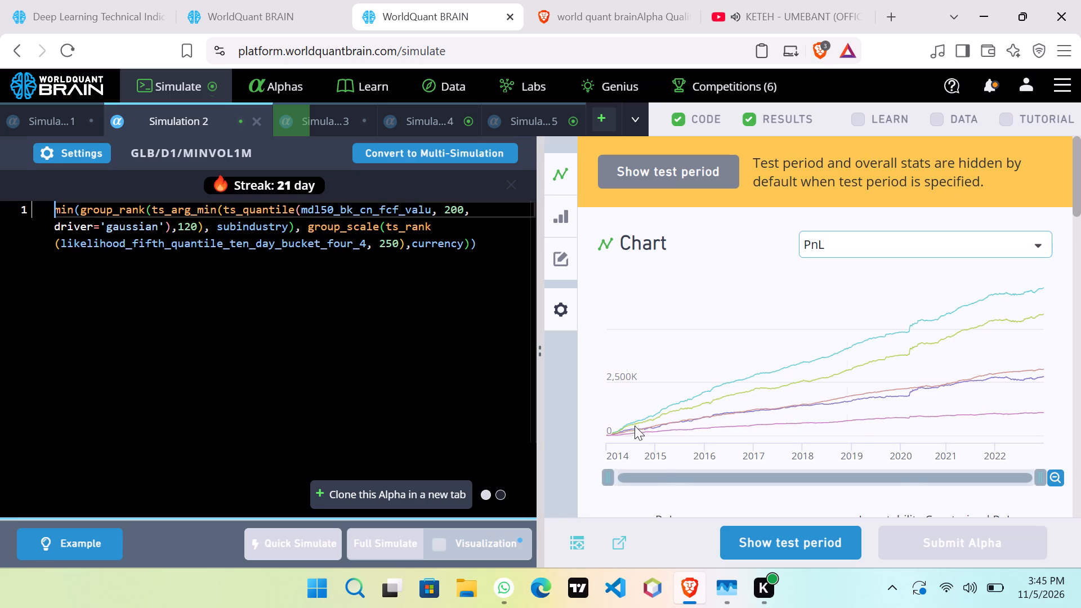
click(762, 545)
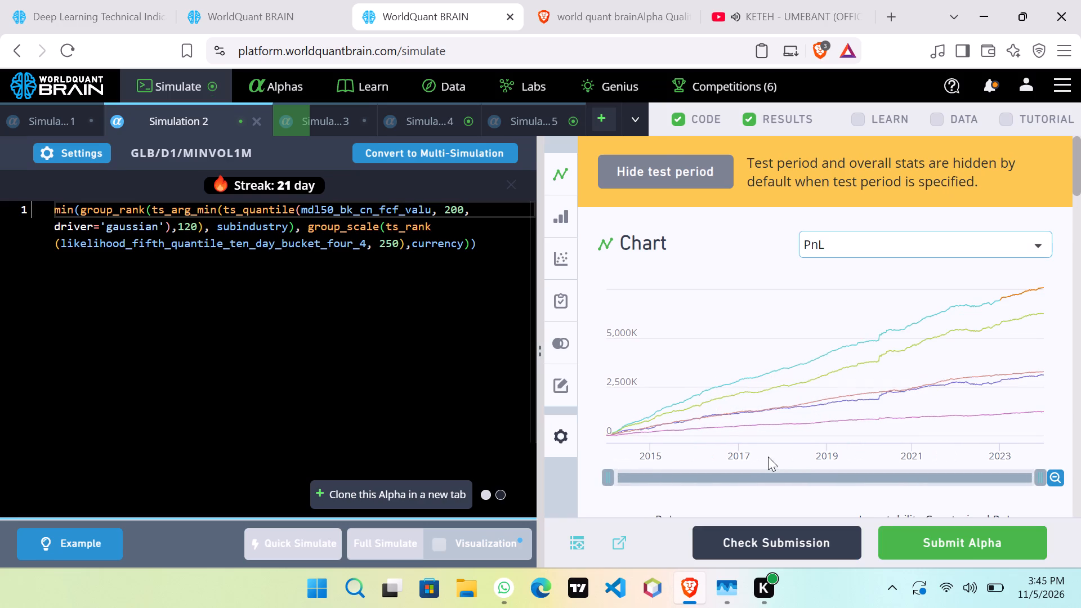
Run the Prod Correlation check on the alpha in Simulation 2.
scroll(790, 436, down, 5)
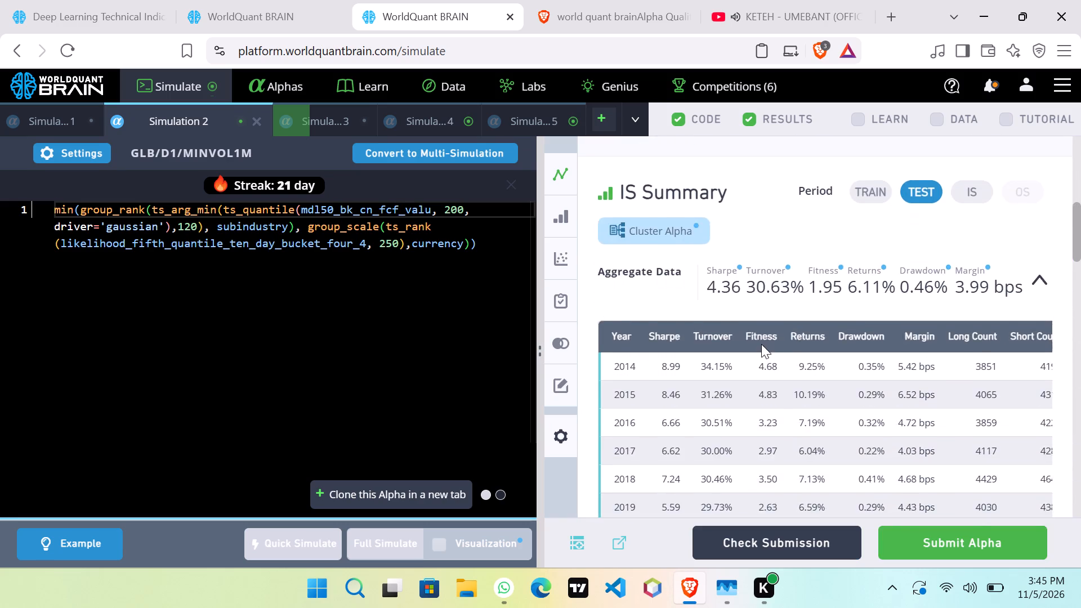
scroll(752, 328, down, 13)
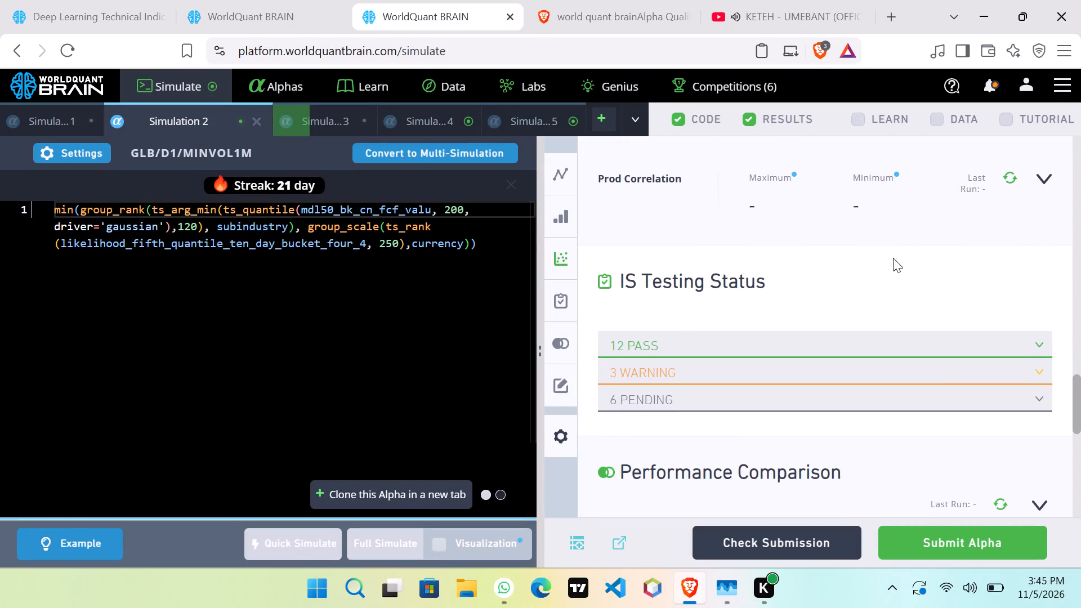
click(1012, 181)
scroll(445, 245, up, 3)
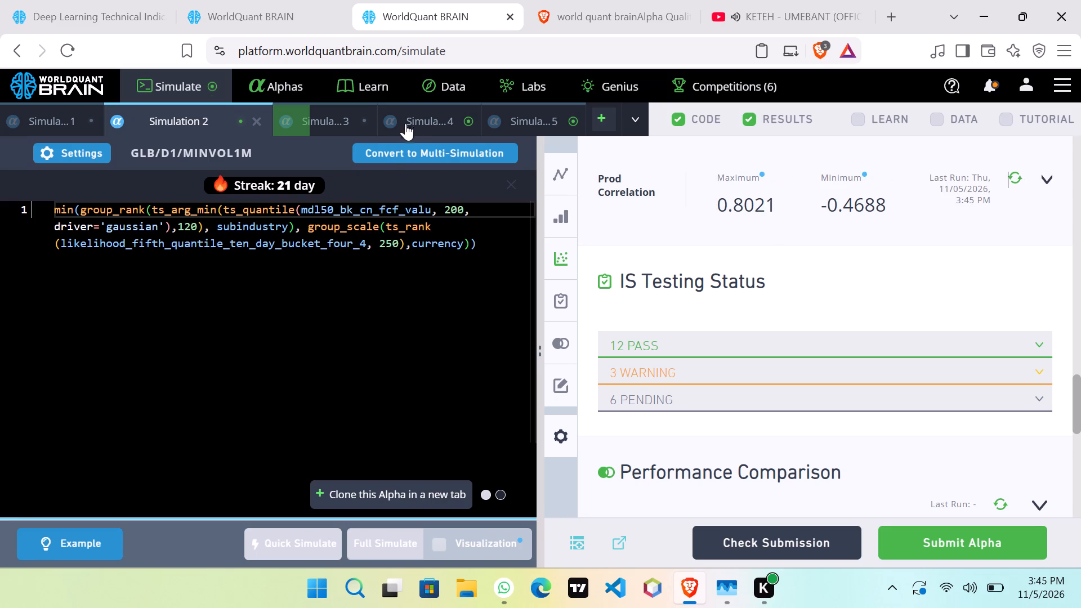
Open Simulation 4, show its test period and run the Prod Correlation check.
click(416, 121)
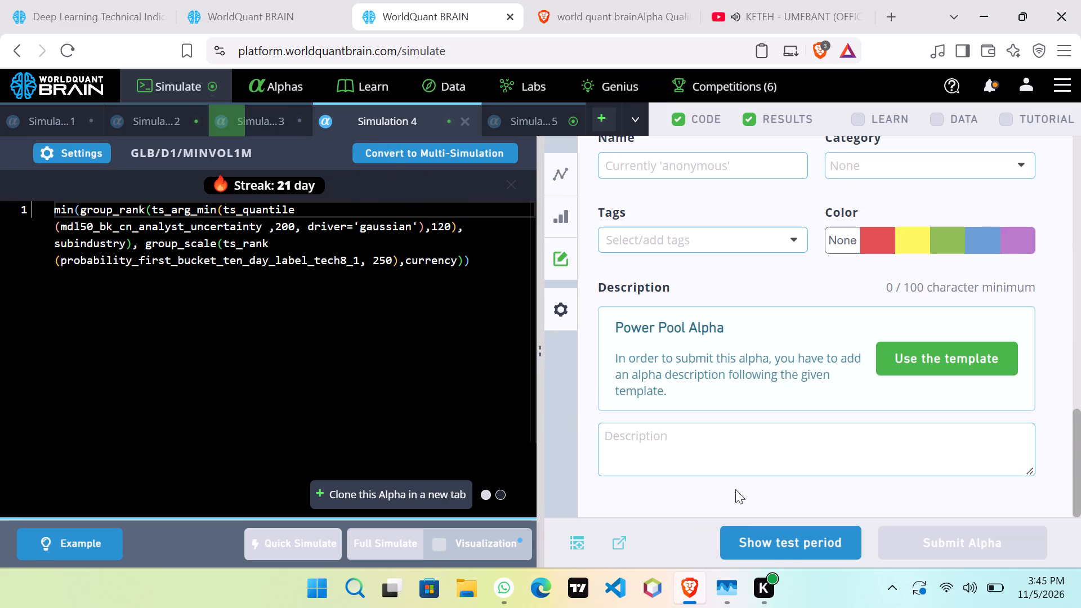
click(790, 548)
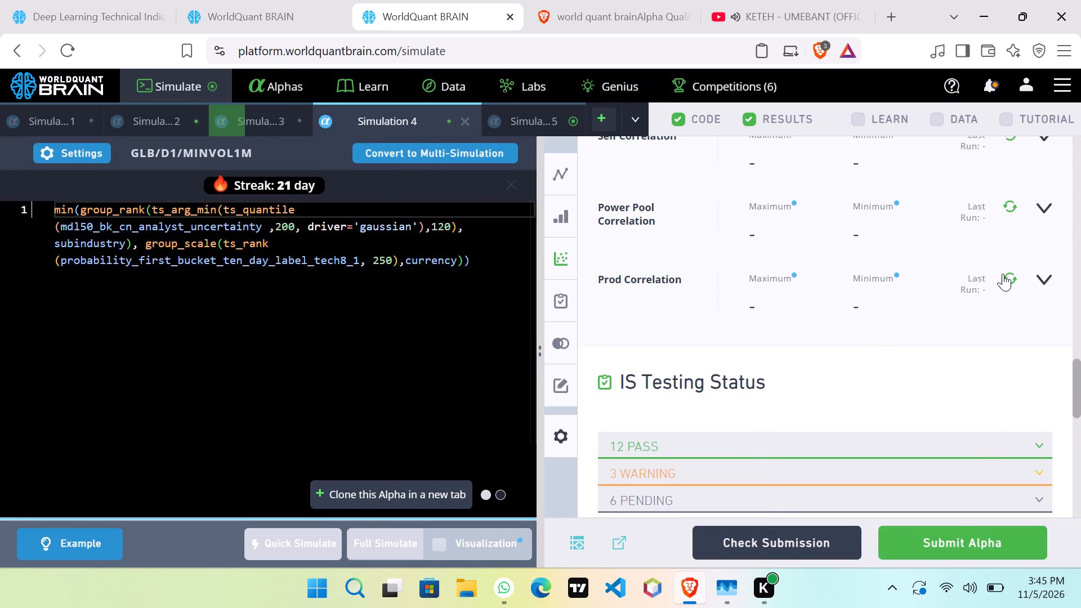
click(1011, 275)
Open Simulation 5, show its test period and run the Prod Correlation check.
click(549, 118)
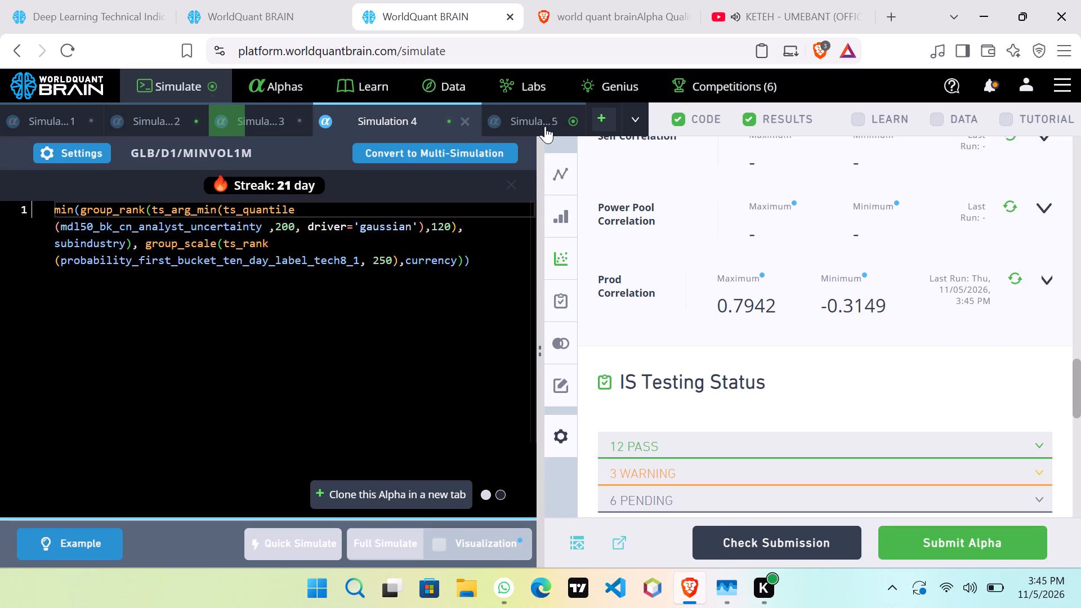
click(777, 540)
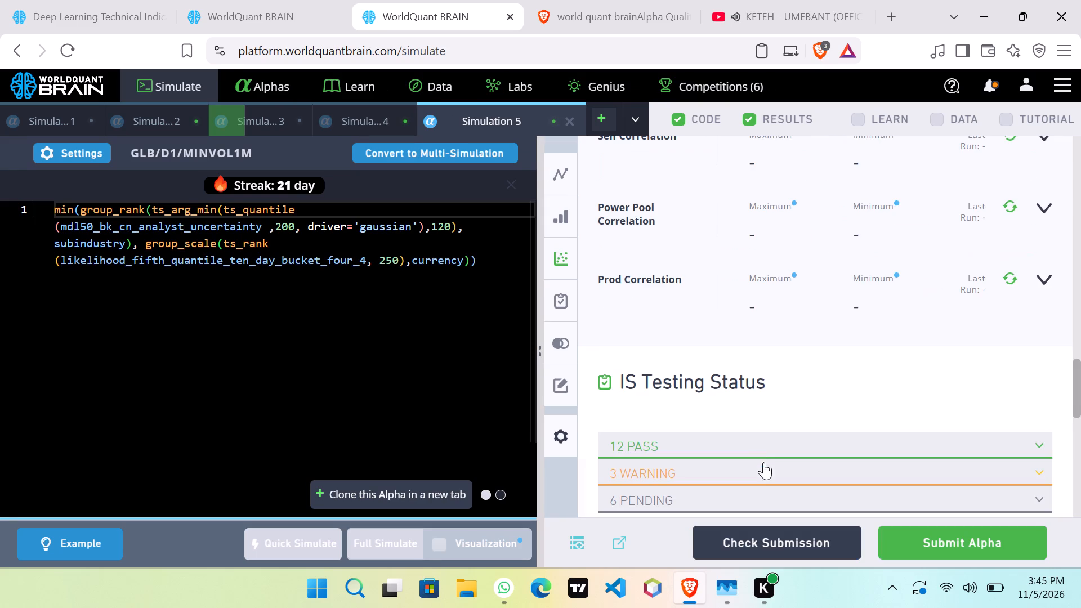
click(1010, 281)
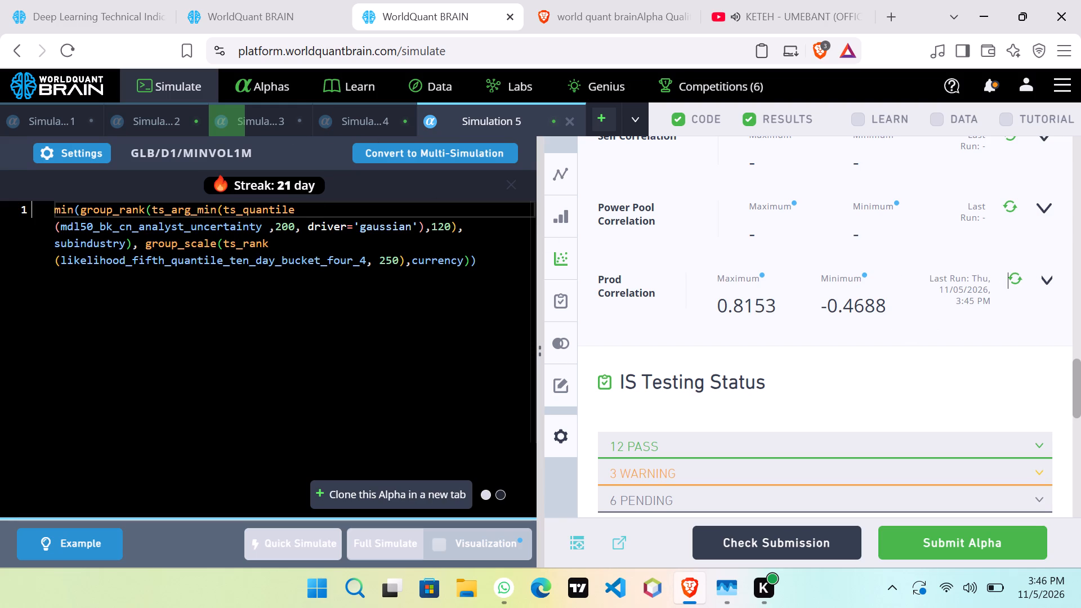
In Simulation 5, replace the ts_quantile data field with mdl50_bk_beta_vs_acwi_ex_us and run a full simulation with the same settings.
drag(265, 227, 95, 230)
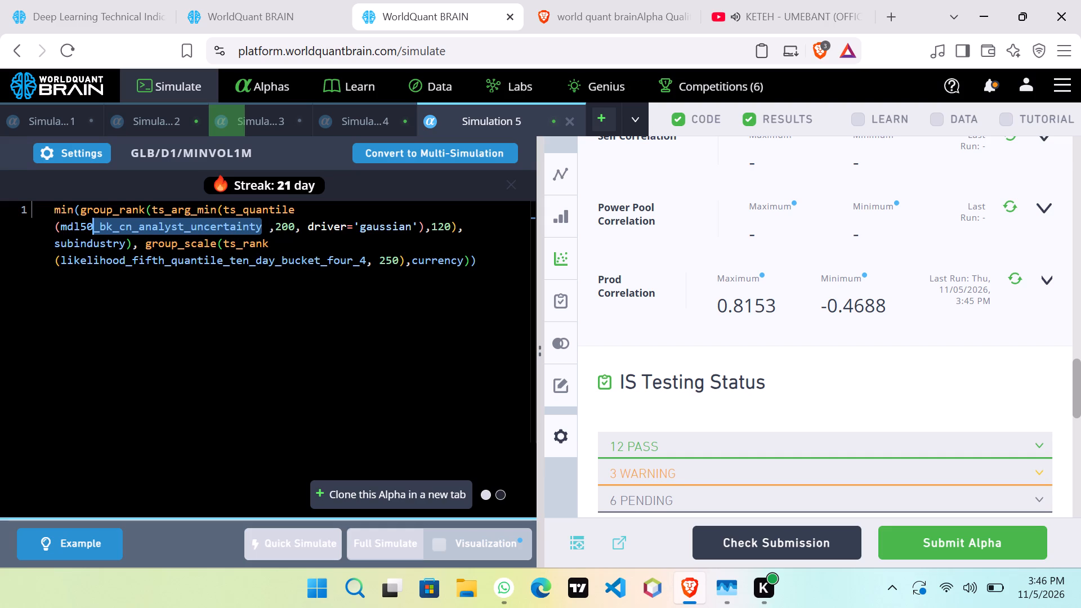
drag(95, 230, 93, 225)
key(BackSpace)
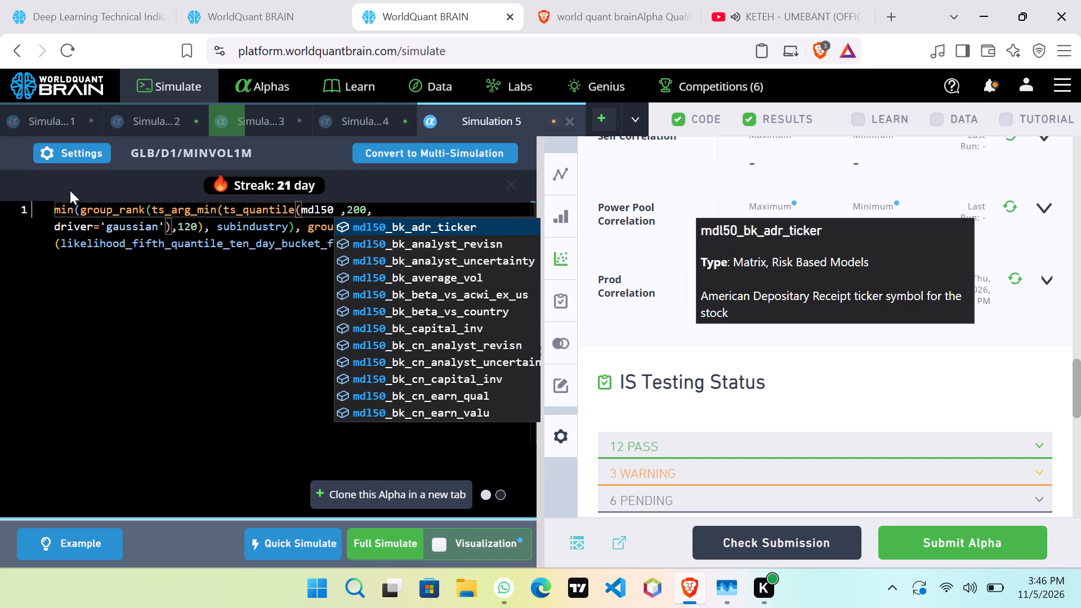
click(483, 291)
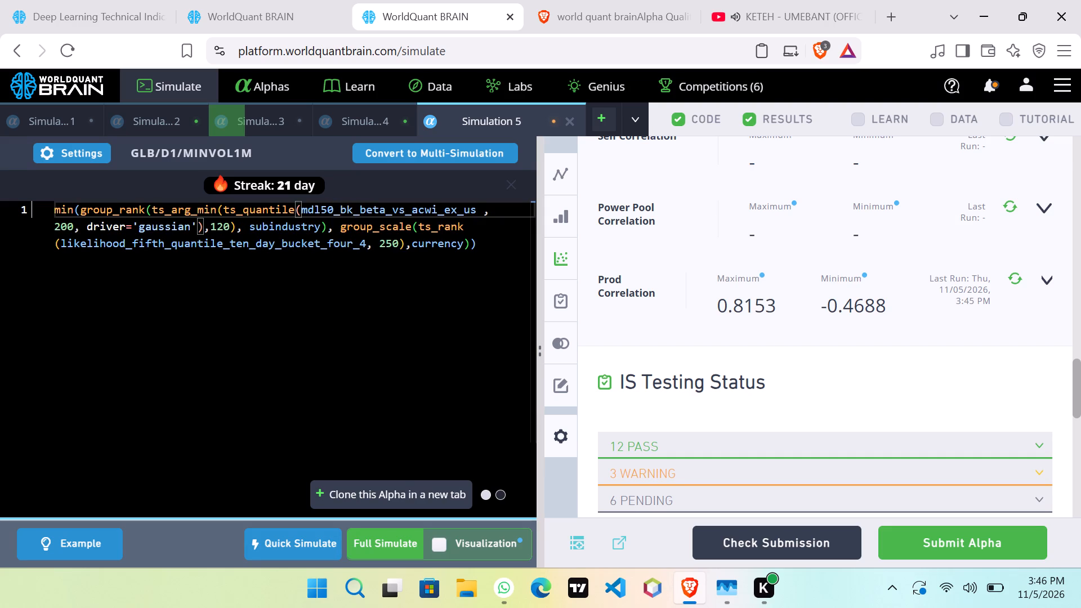
click(109, 159)
scroll(459, 427, down, 6)
scroll(489, 504, down, 2)
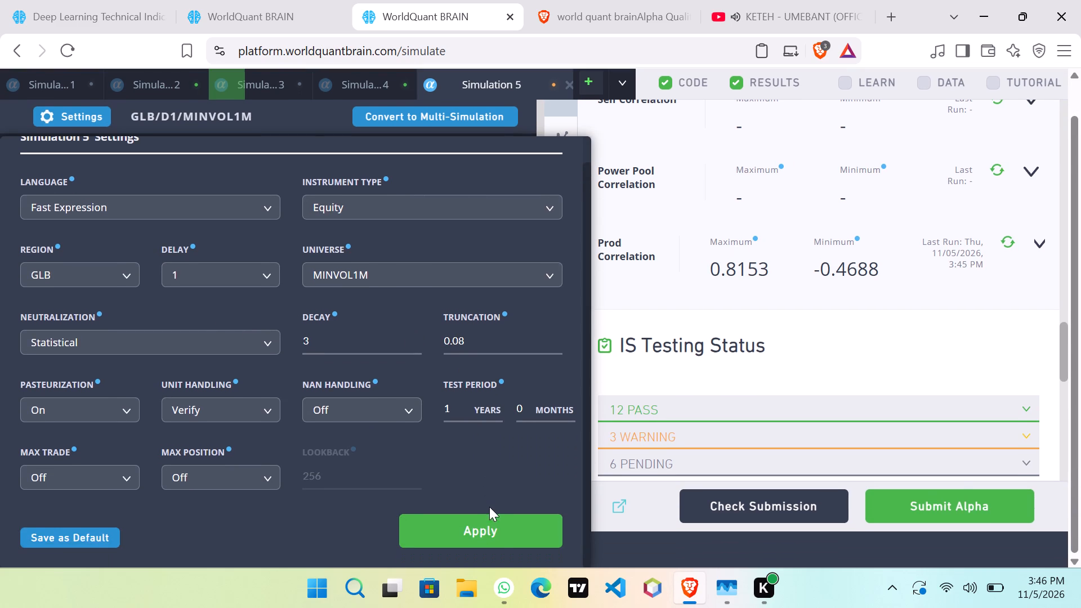
click(499, 529)
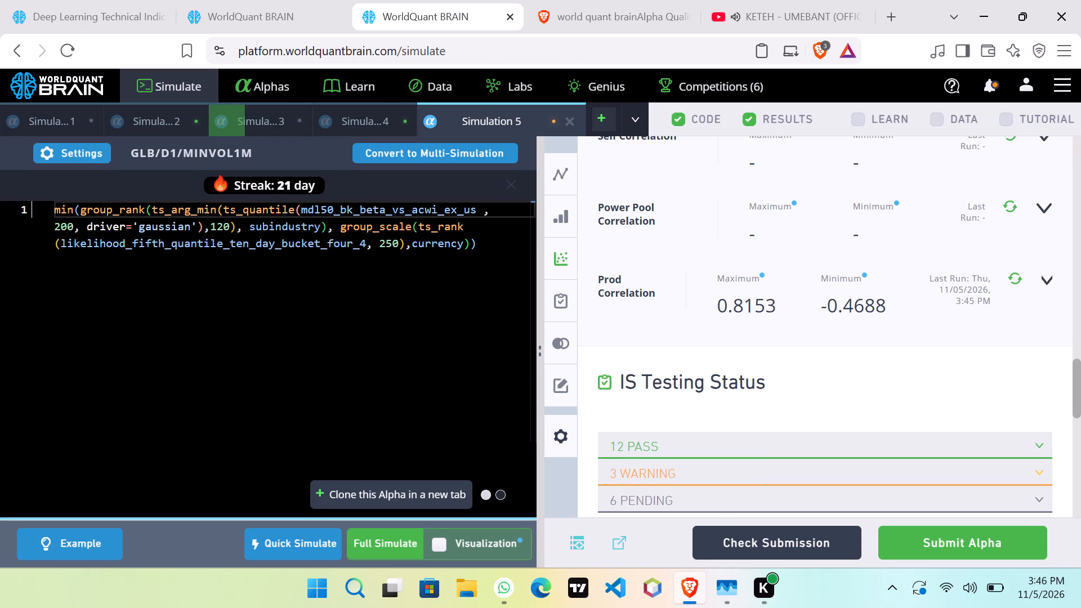
click(368, 534)
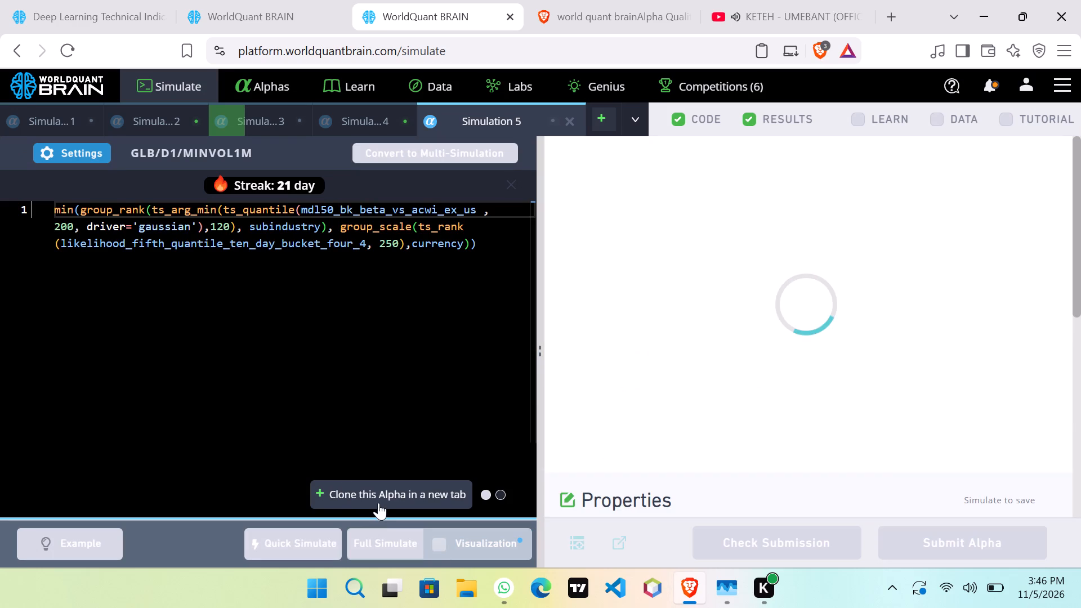
Clone the Simulation 5 alpha in a new tab.
click(379, 503)
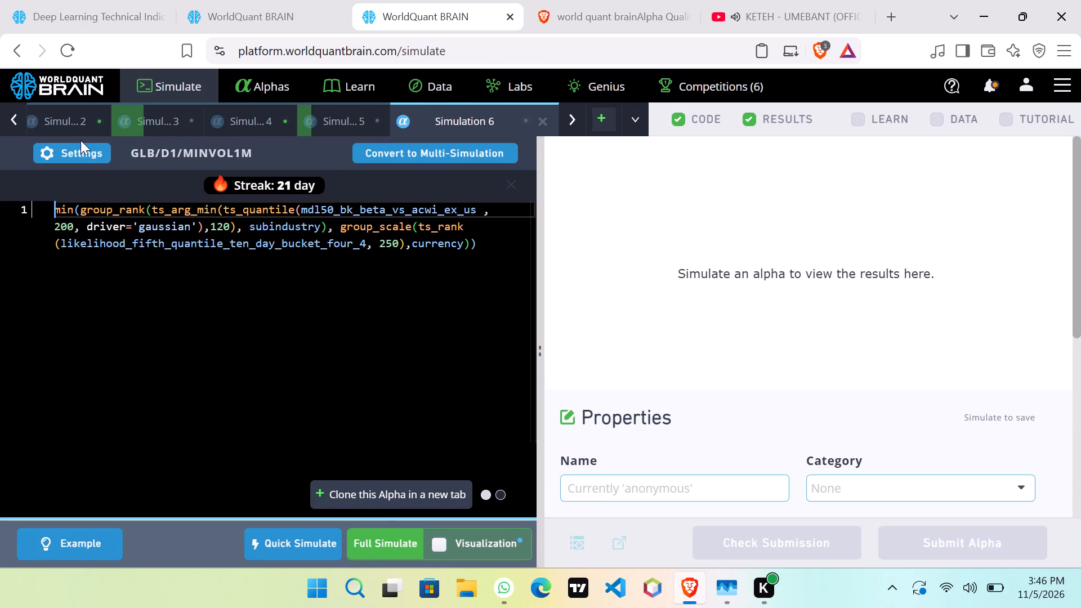
Copy the probability_first_bucket_ten_day_label_tech8_1 field from Simulation 3 and use it as the ts_rank data field in Simulation 6.
click(72, 117)
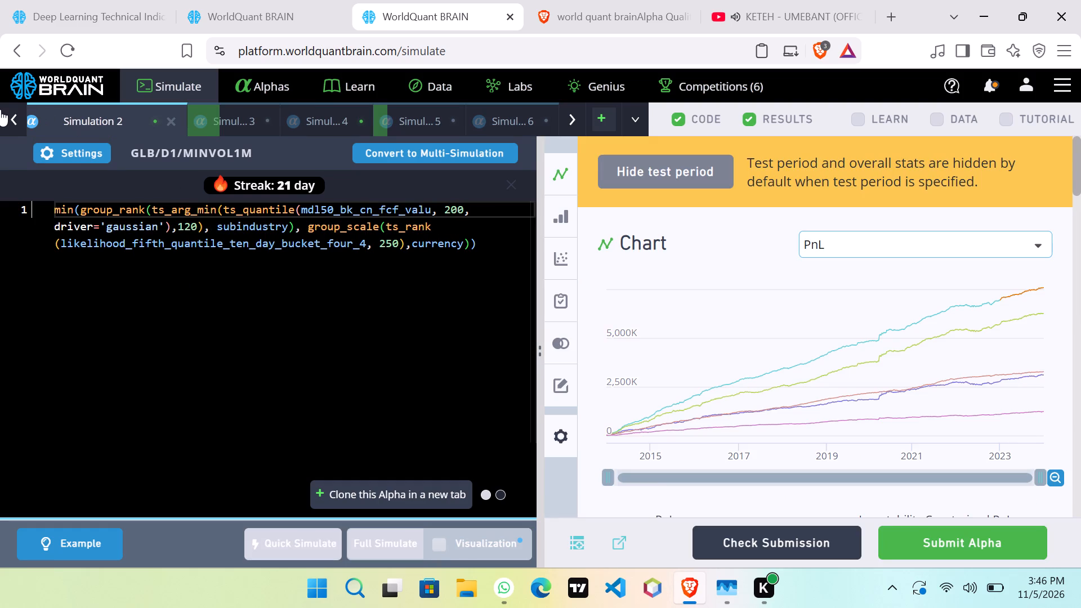
click(12, 117)
click(82, 123)
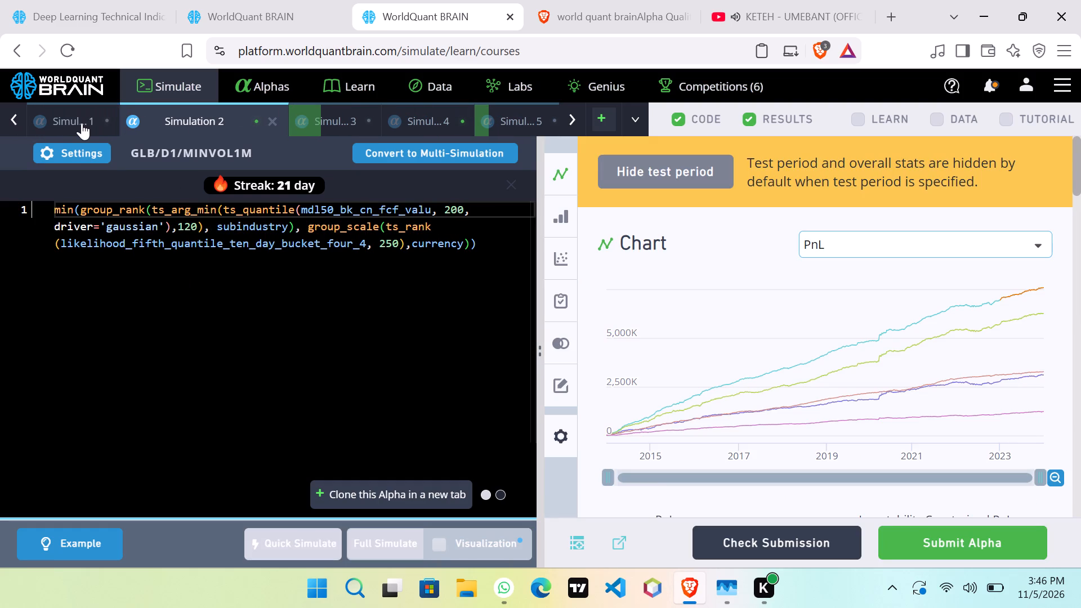
click(340, 119)
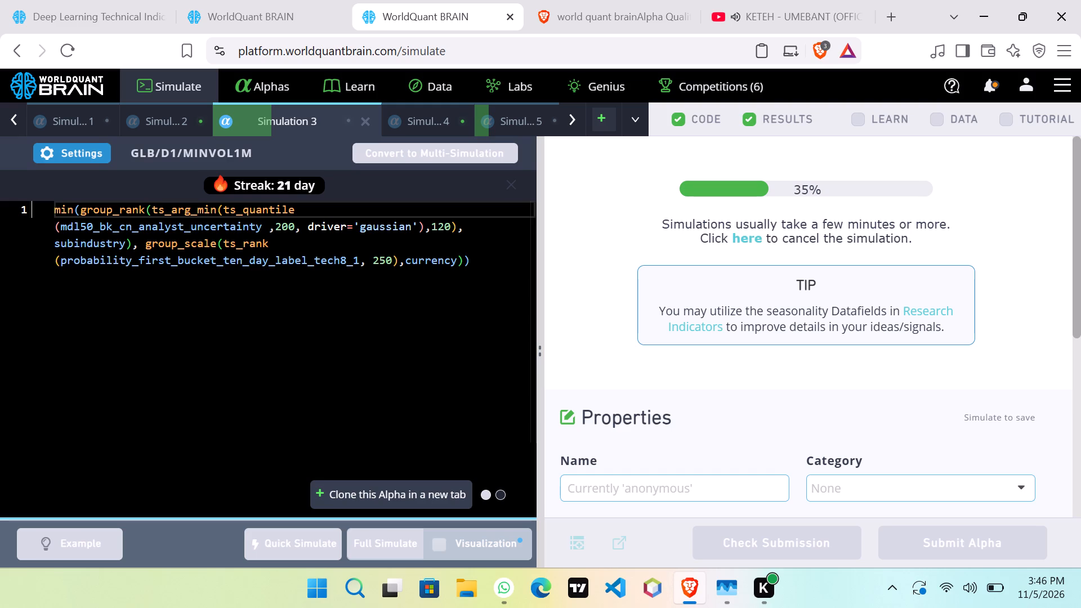
double_click(221, 261)
right_click(225, 257)
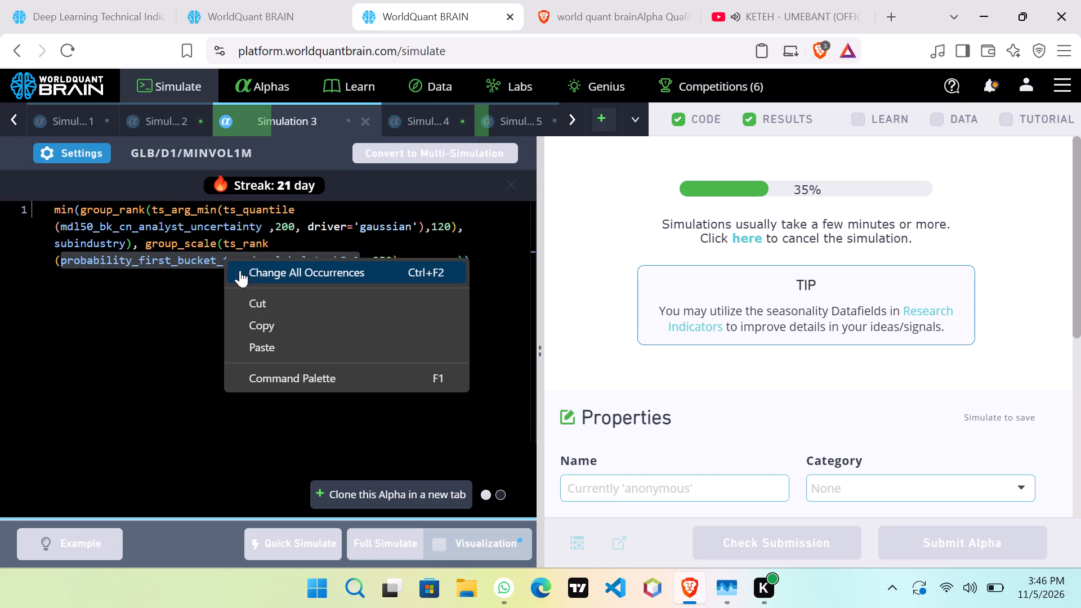
click(283, 325)
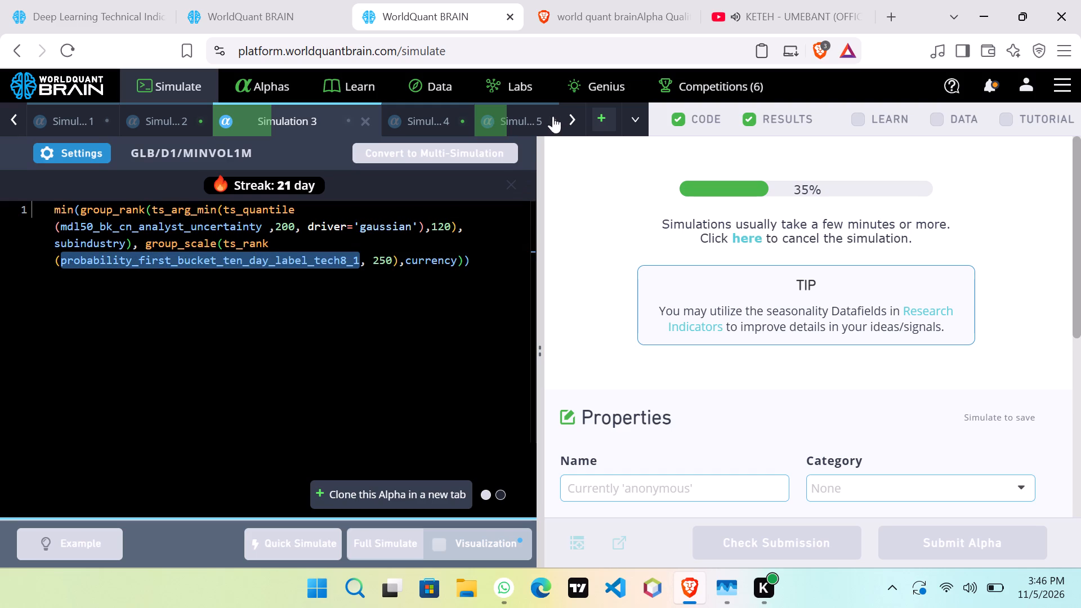
click(530, 114)
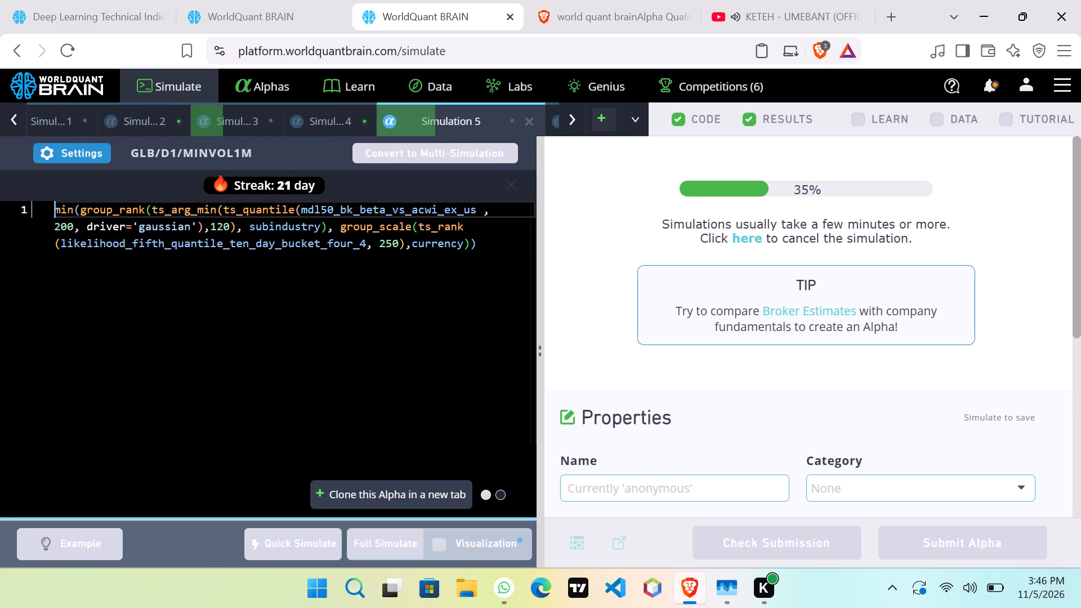
click(574, 117)
click(494, 116)
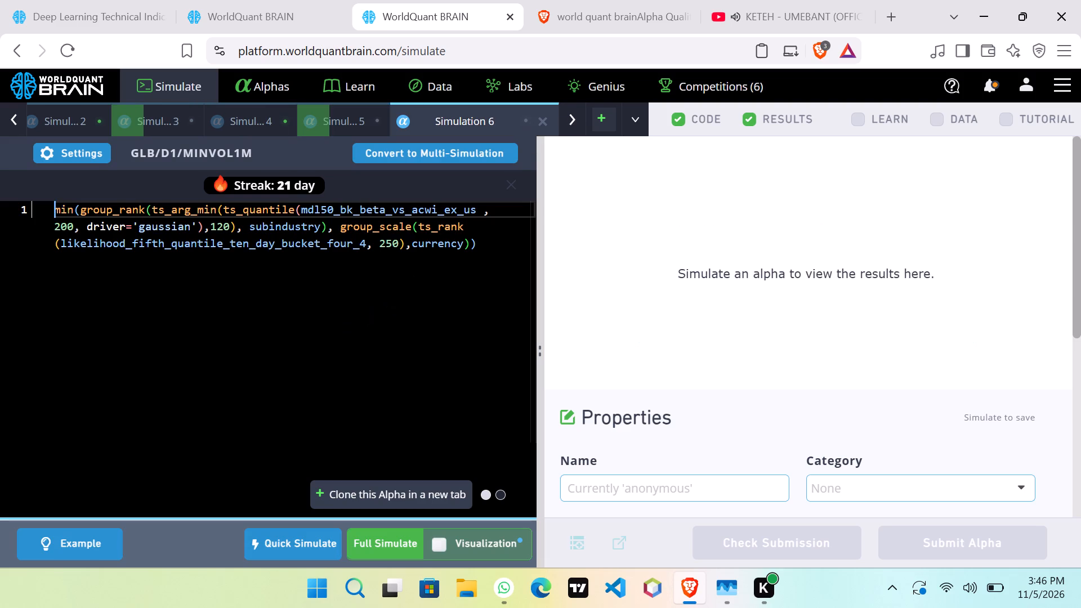
double_click(235, 241)
right_click(236, 245)
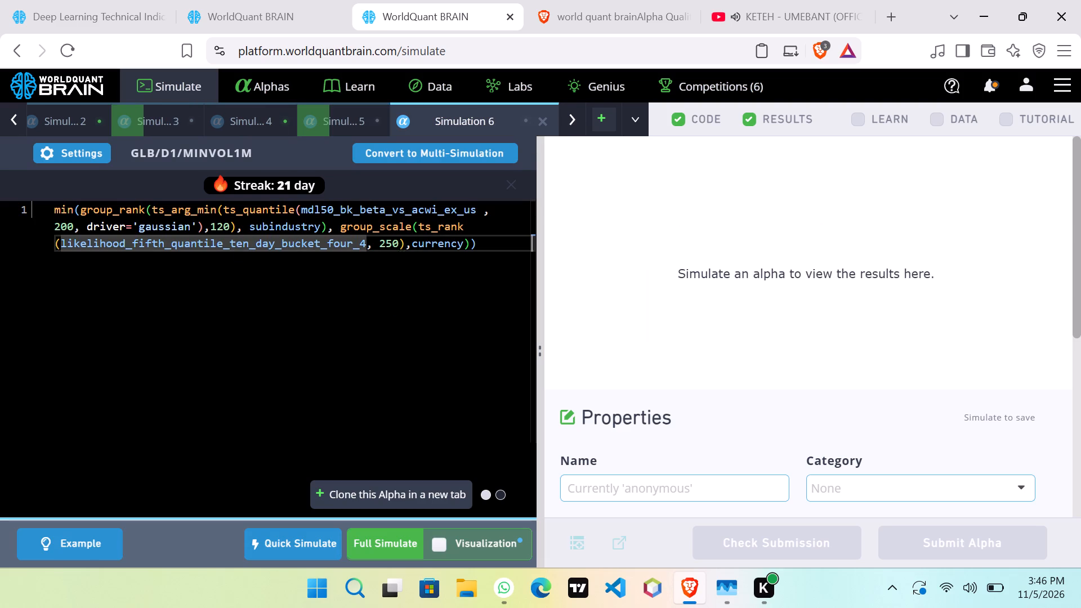
click(278, 340)
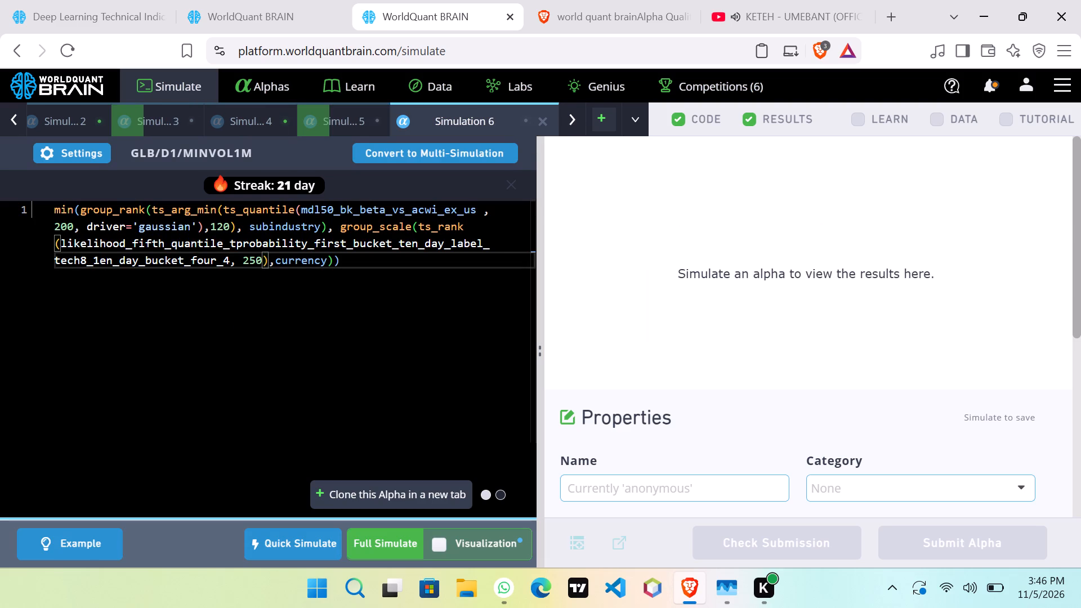
drag(229, 263, 72, 240)
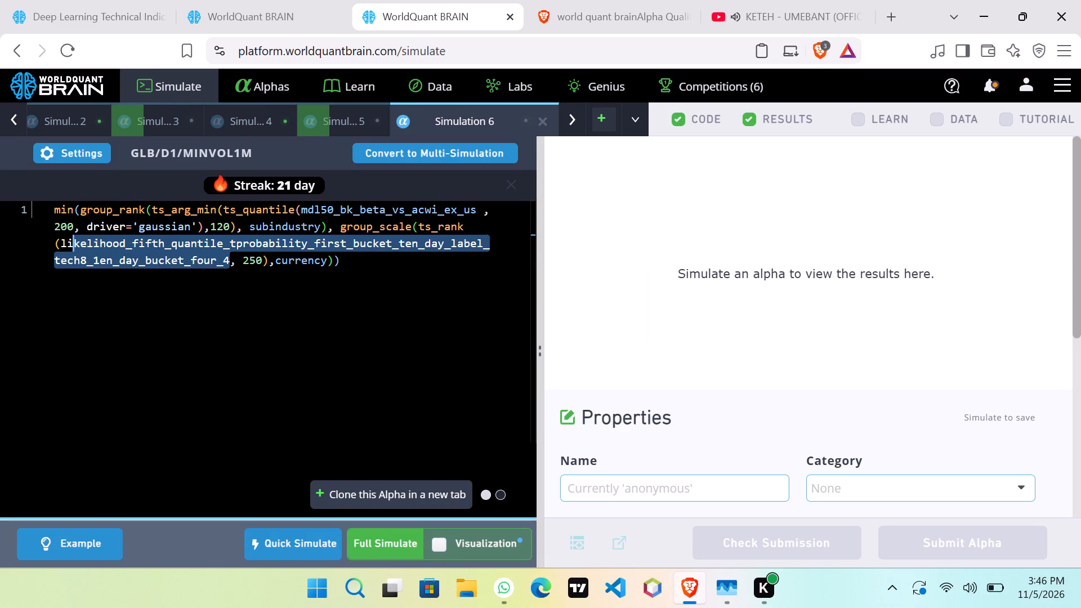
drag(72, 240, 62, 242)
right_click(82, 249)
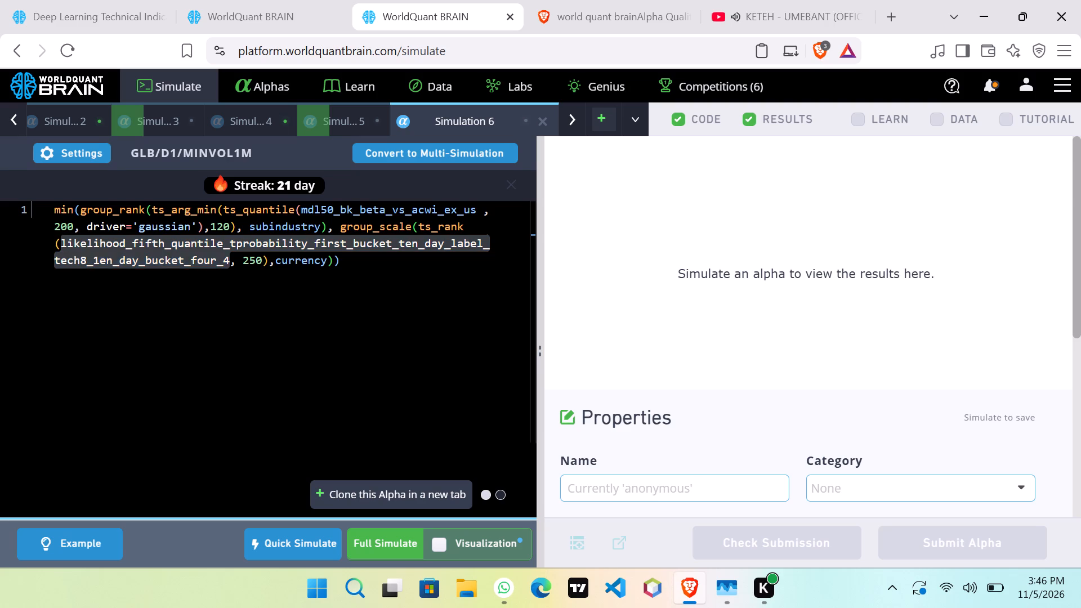
click(115, 339)
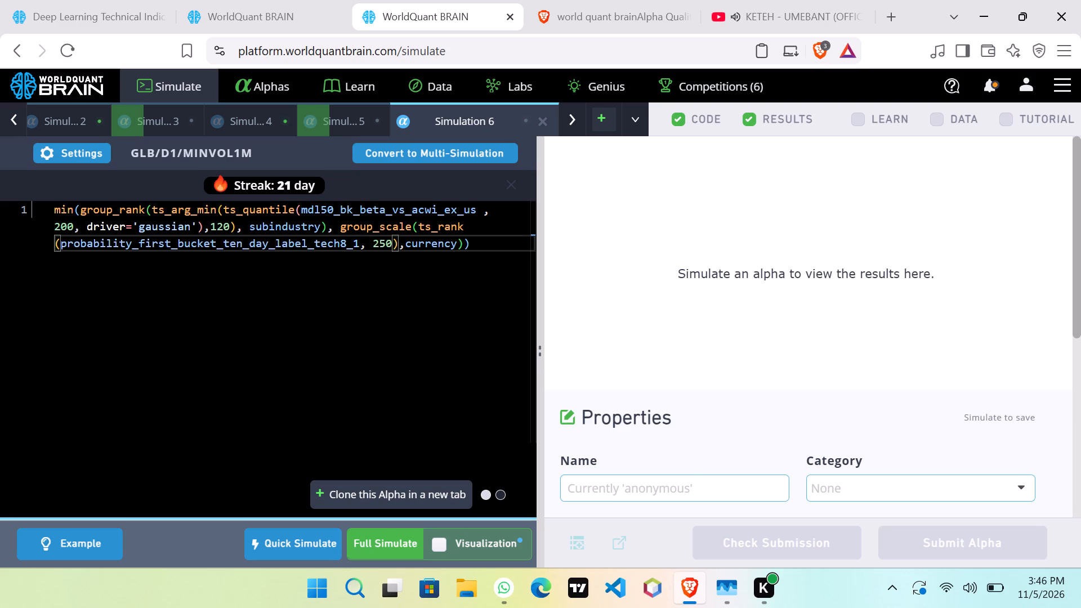
Look over the Simulation 6 settings and run a full simulation of its alpha.
click(87, 158)
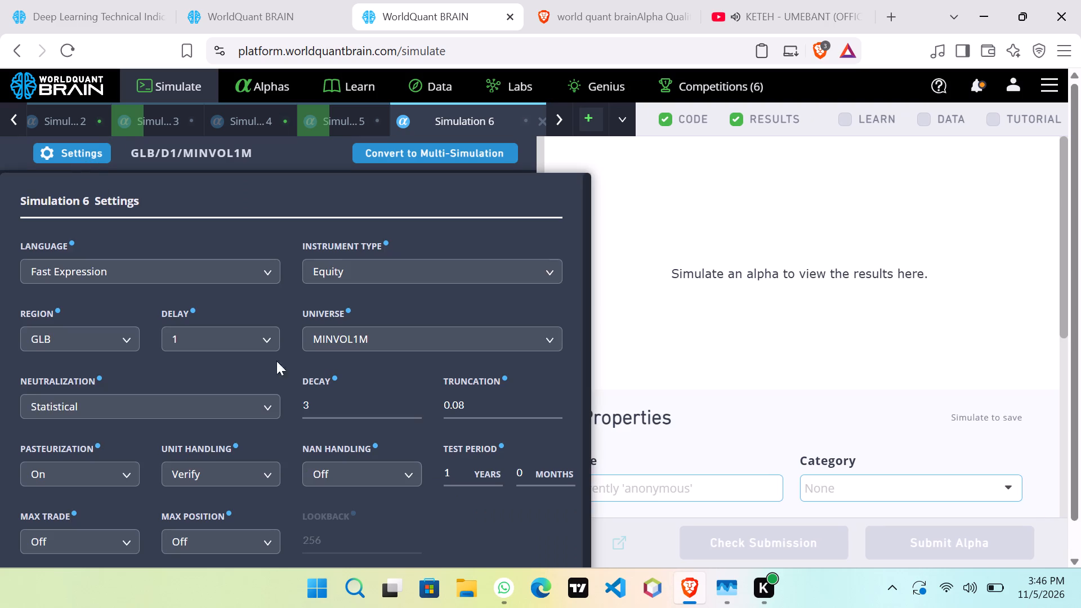
click(641, 358)
drag(404, 535, 403, 540)
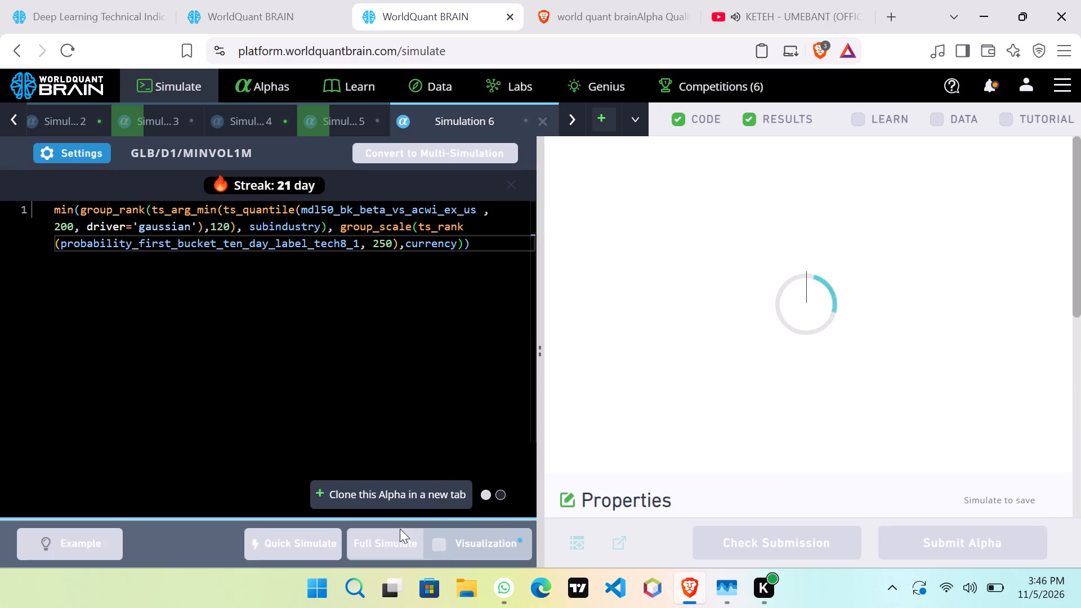
Clone the Simulation 6 alpha in a new tab.
click(401, 498)
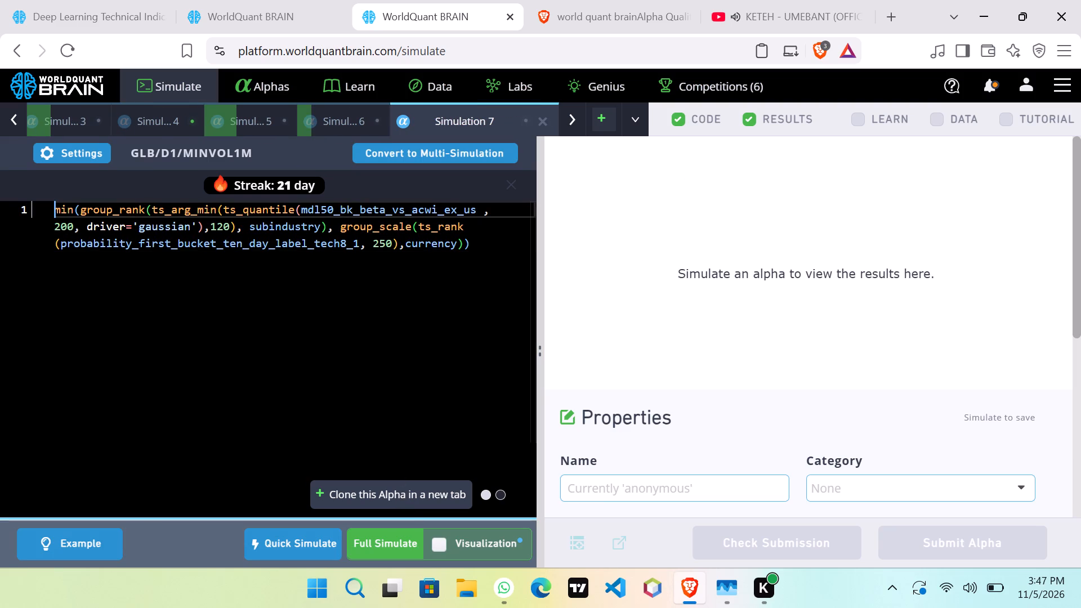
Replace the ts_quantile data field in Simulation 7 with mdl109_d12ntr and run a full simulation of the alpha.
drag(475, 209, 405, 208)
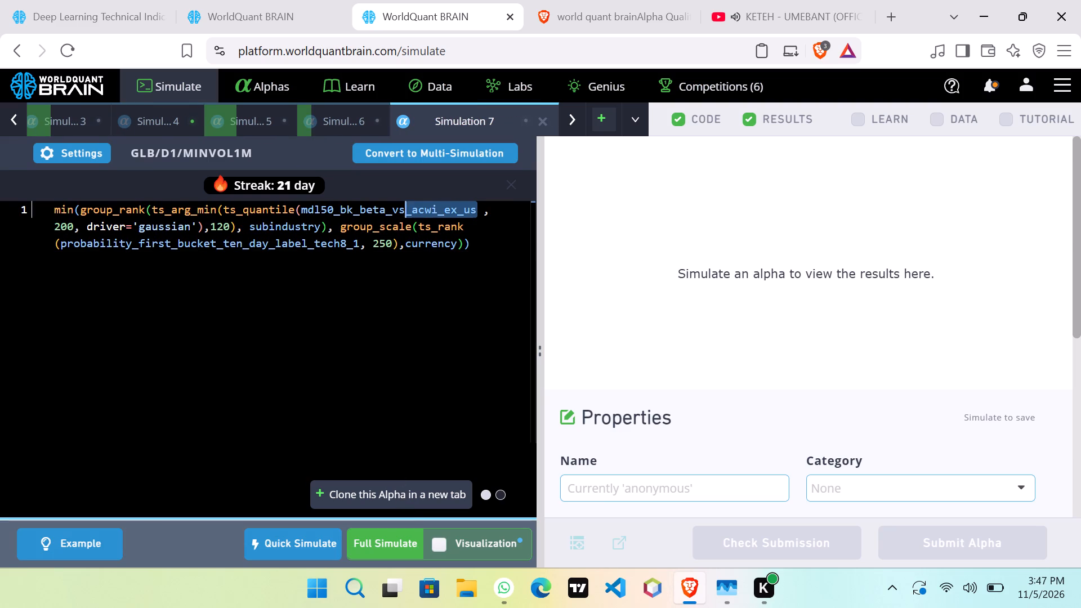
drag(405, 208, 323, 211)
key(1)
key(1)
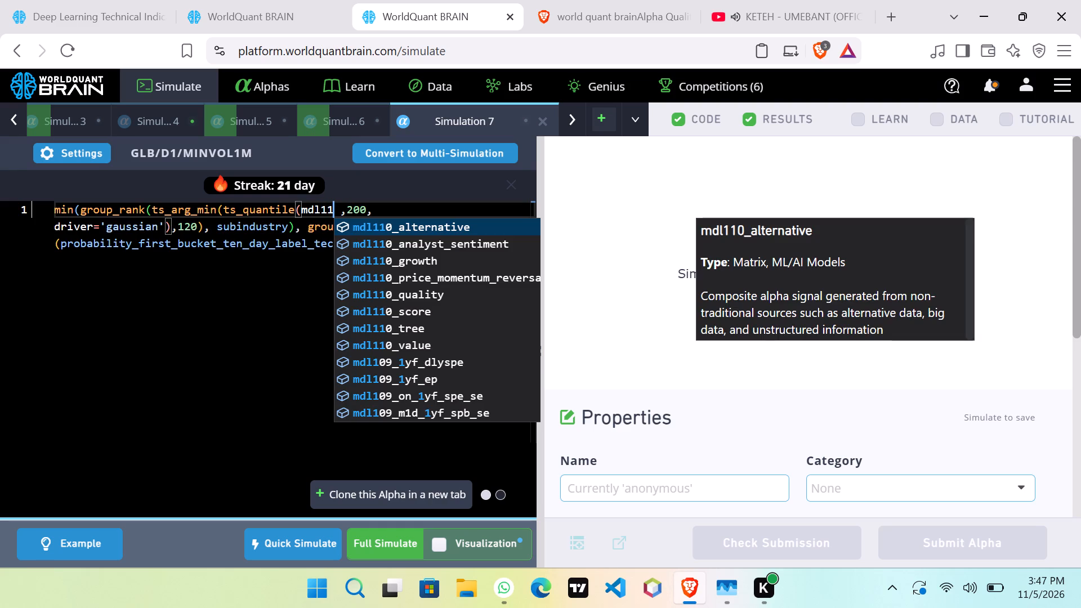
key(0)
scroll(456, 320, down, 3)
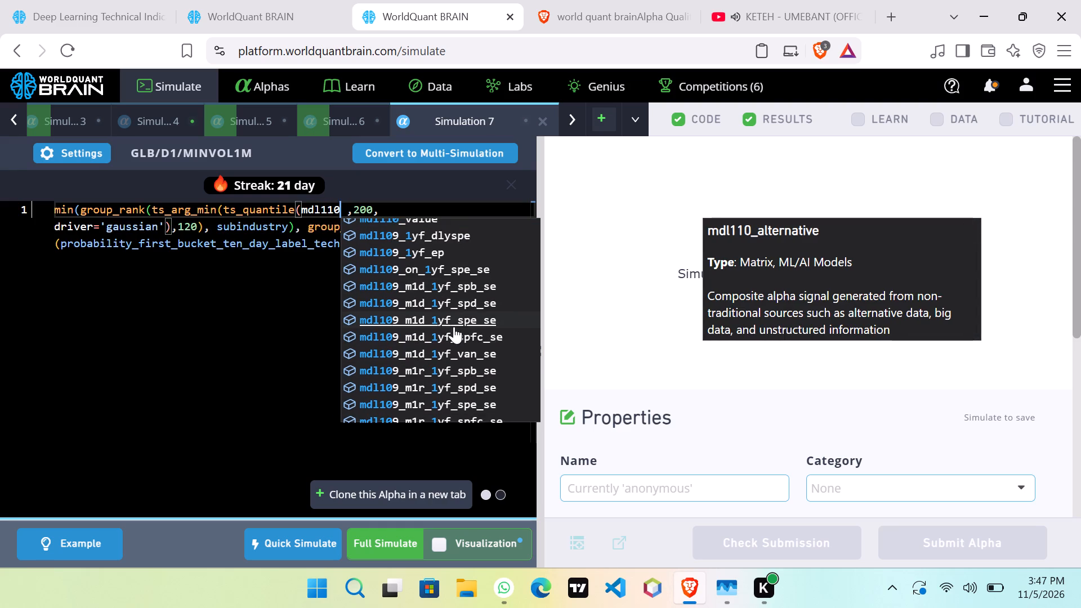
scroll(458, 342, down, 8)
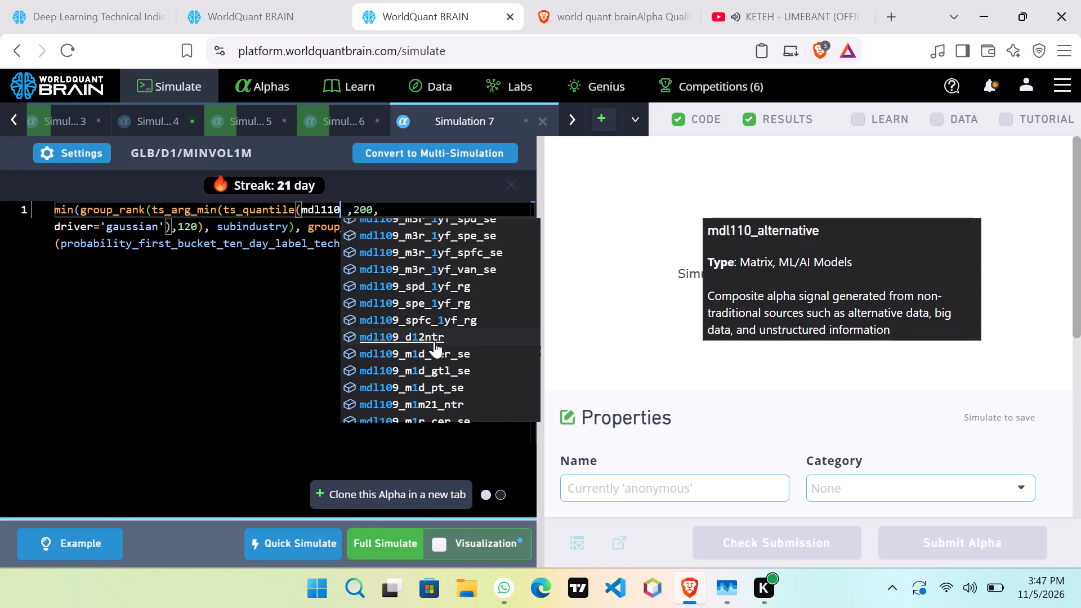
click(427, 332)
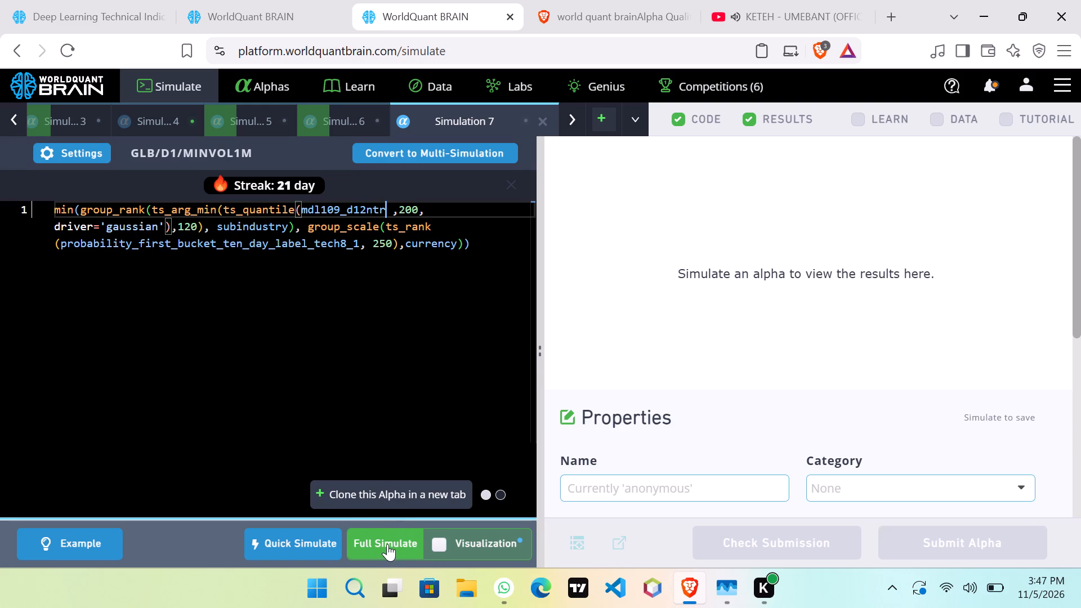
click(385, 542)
Clone the Simulation 7 alpha in a new tab.
click(392, 494)
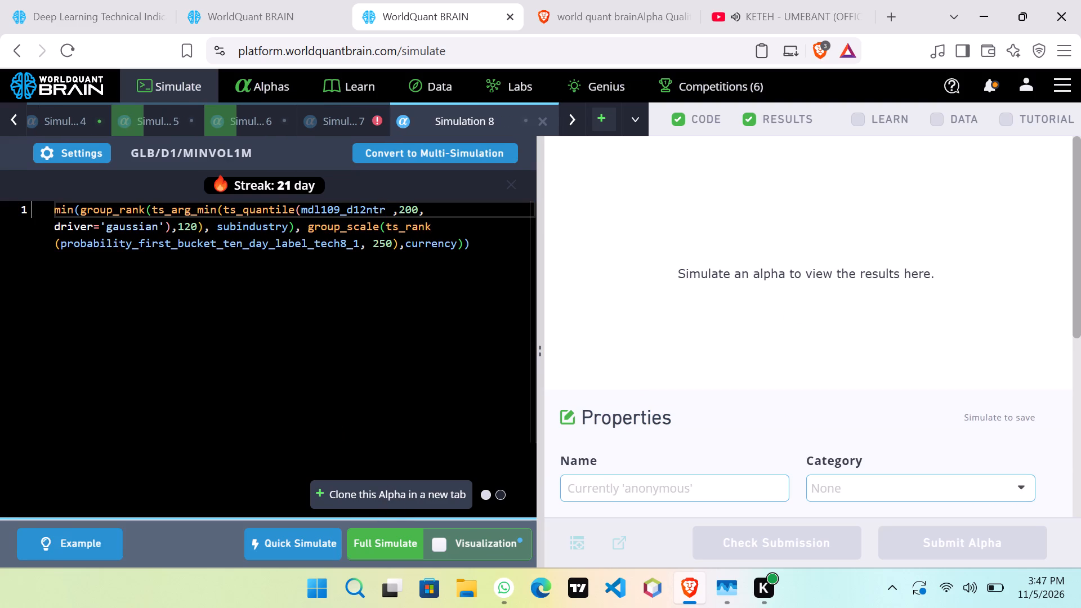
Return to Simulation 7 and close its tab, discarding its code.
click(355, 120)
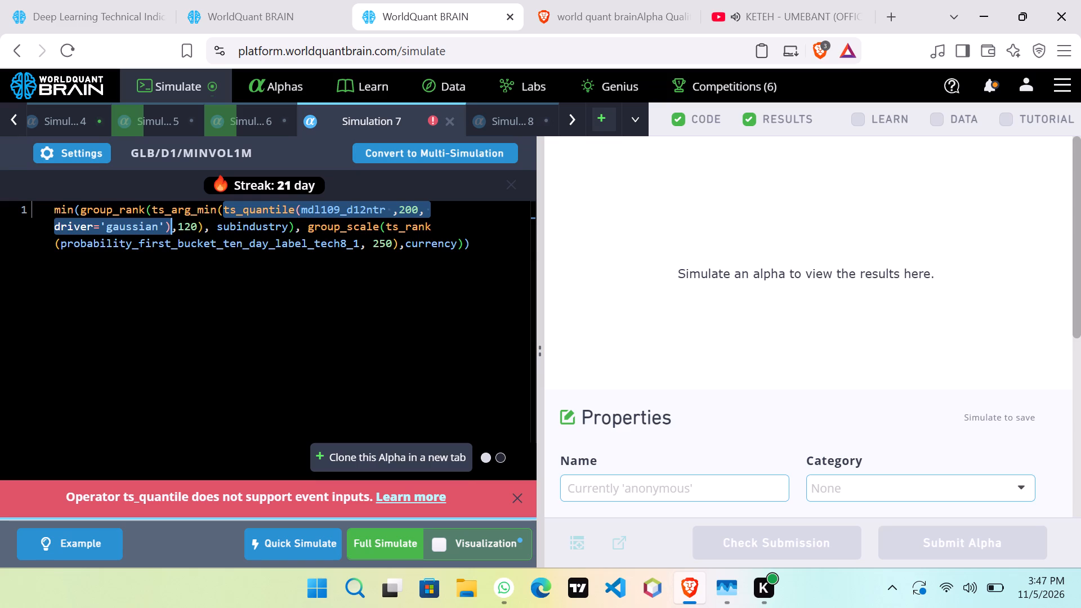
click(327, 336)
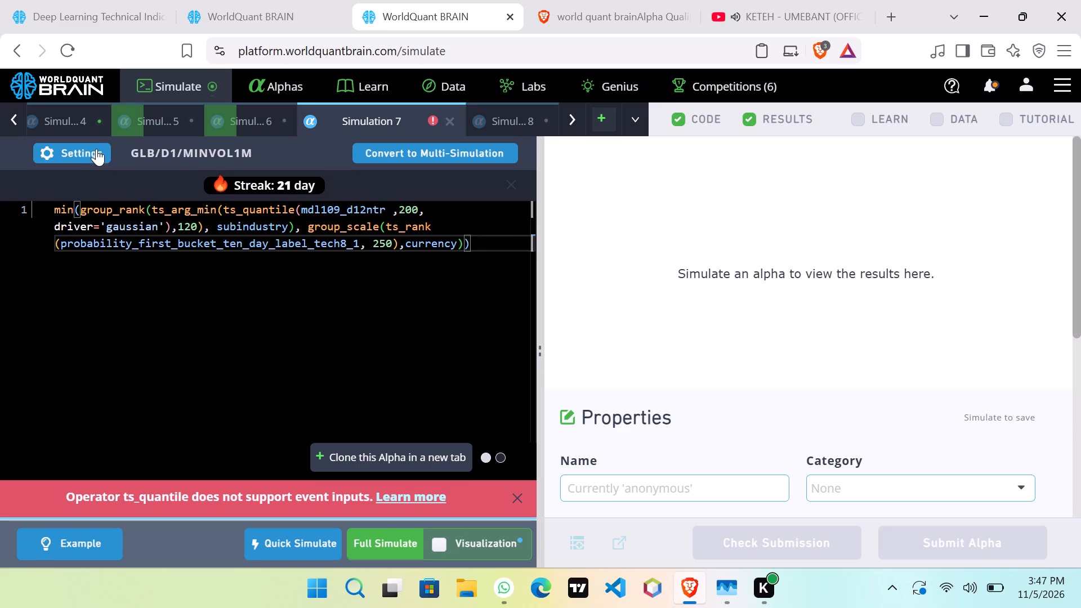
click(94, 142)
click(96, 154)
click(96, 154)
click(448, 119)
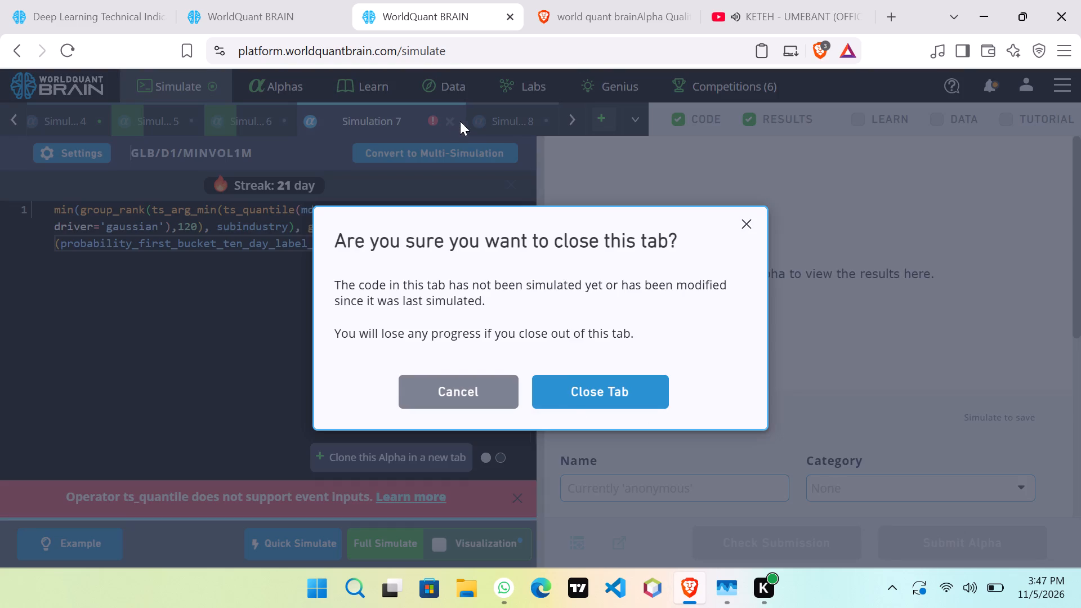
click(575, 391)
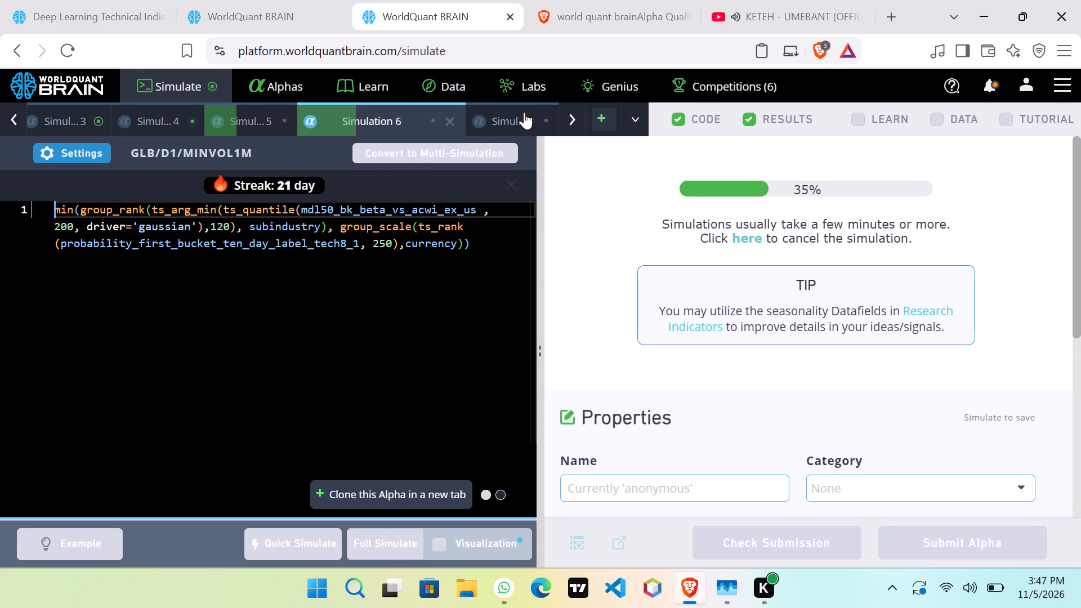
Check the production correlation of the Simulation 3 alpha.
click(524, 111)
click(69, 117)
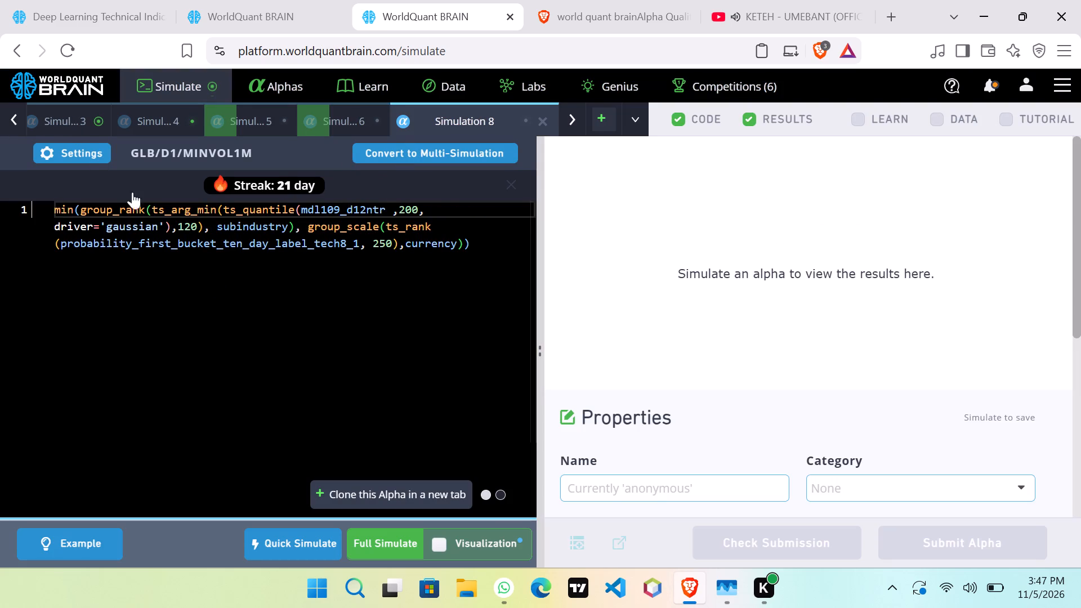
click(743, 526)
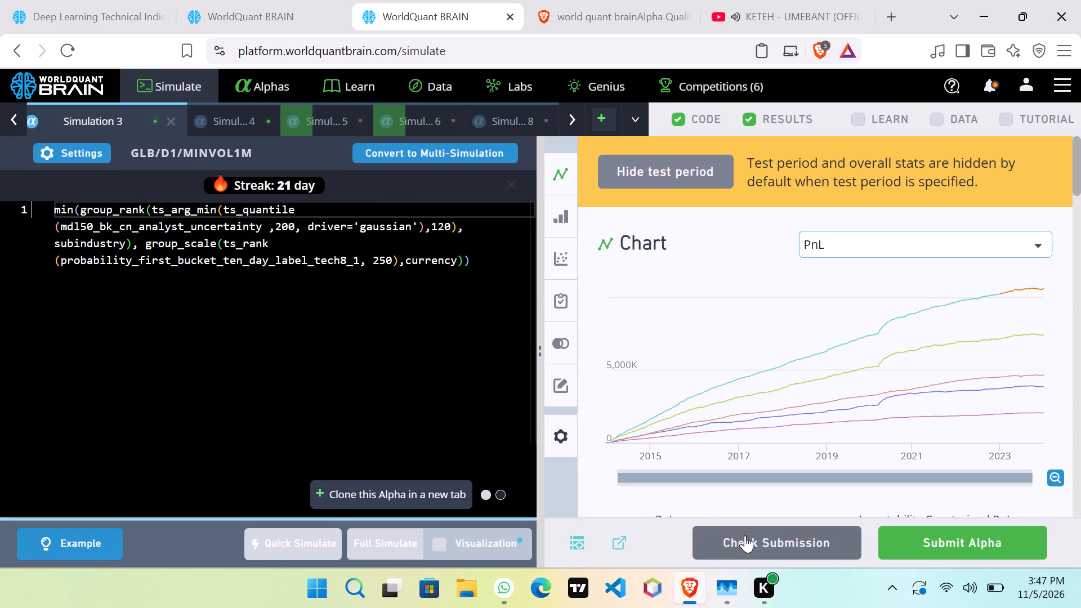
drag(745, 535, 640, 362)
scroll(709, 377, down, 3)
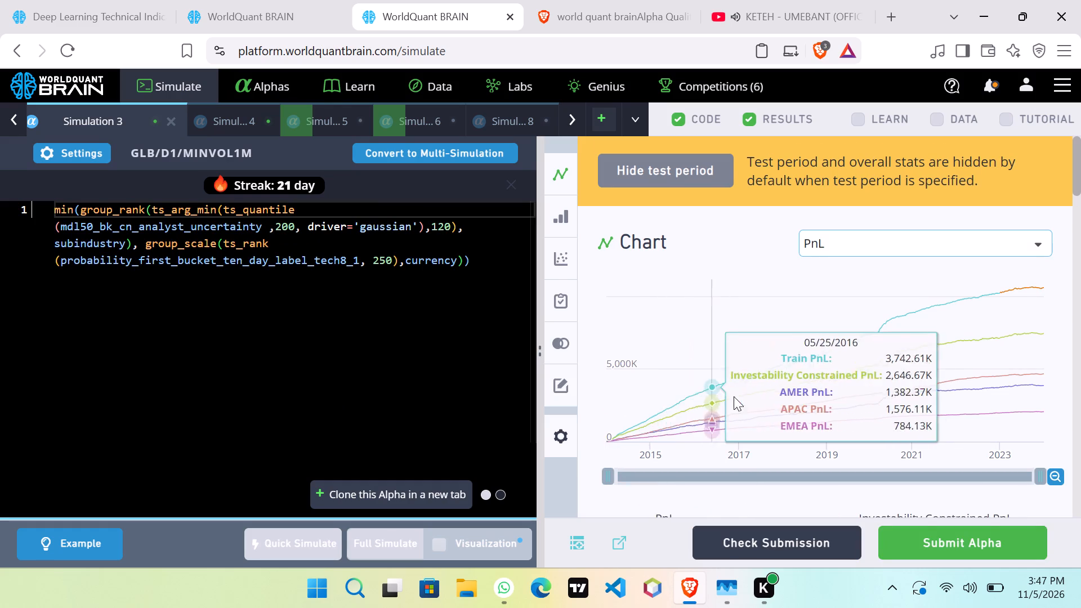
scroll(734, 396, down, 15)
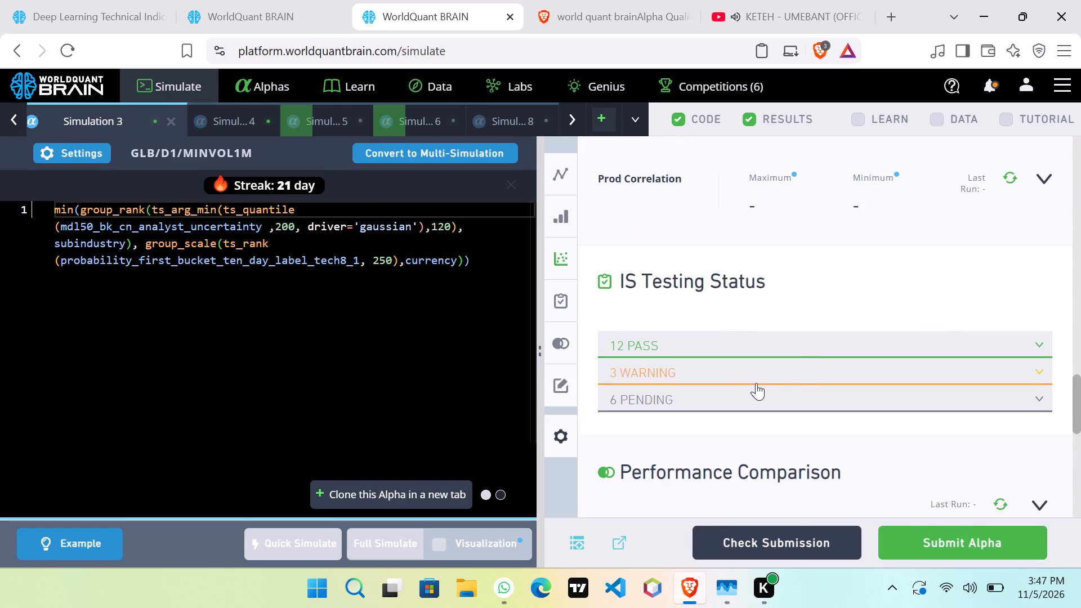
click(1007, 178)
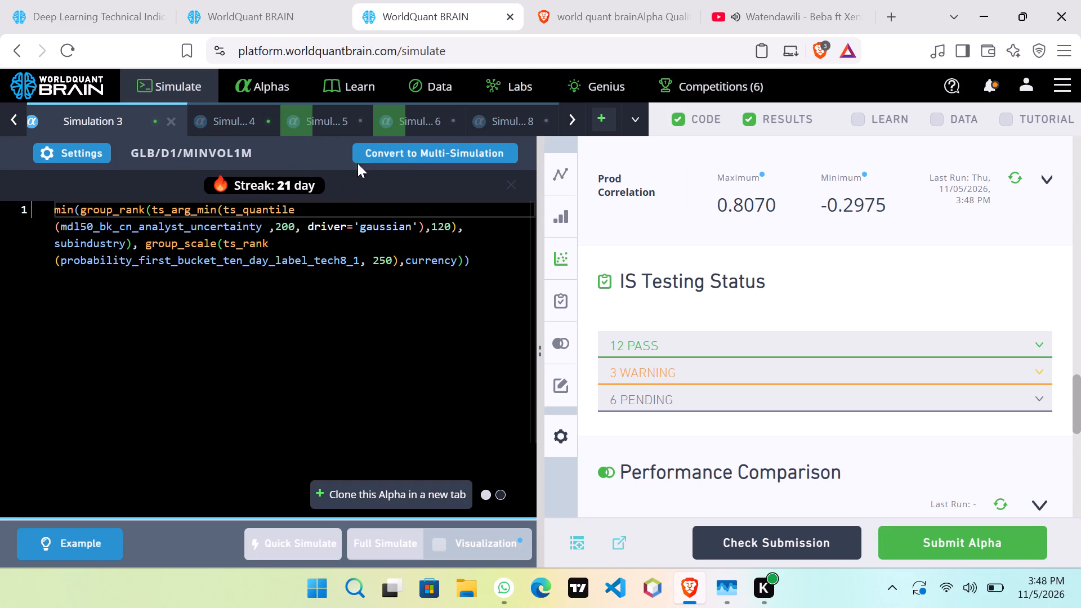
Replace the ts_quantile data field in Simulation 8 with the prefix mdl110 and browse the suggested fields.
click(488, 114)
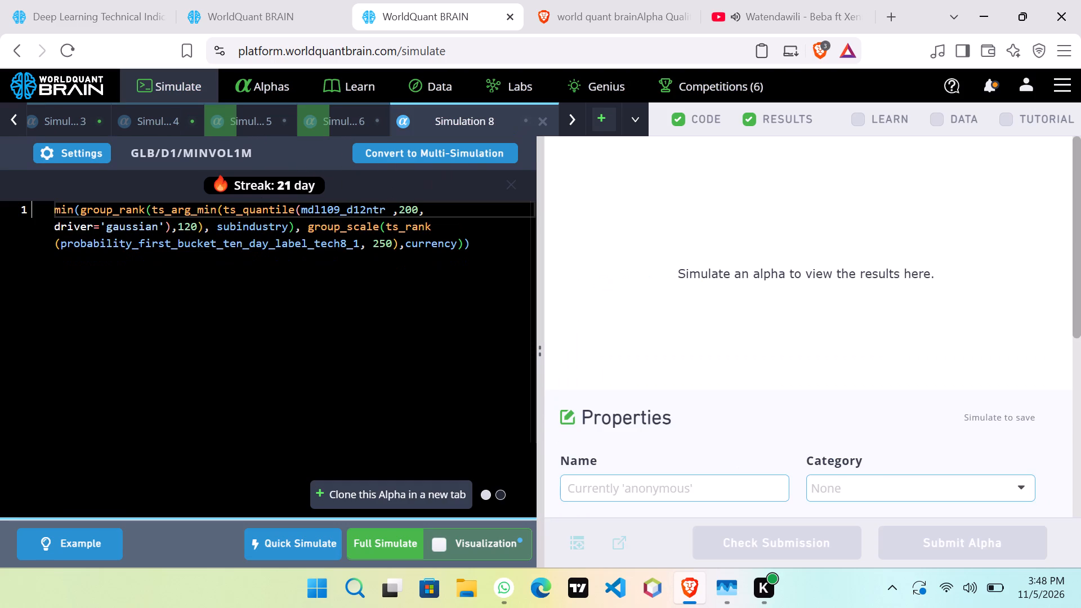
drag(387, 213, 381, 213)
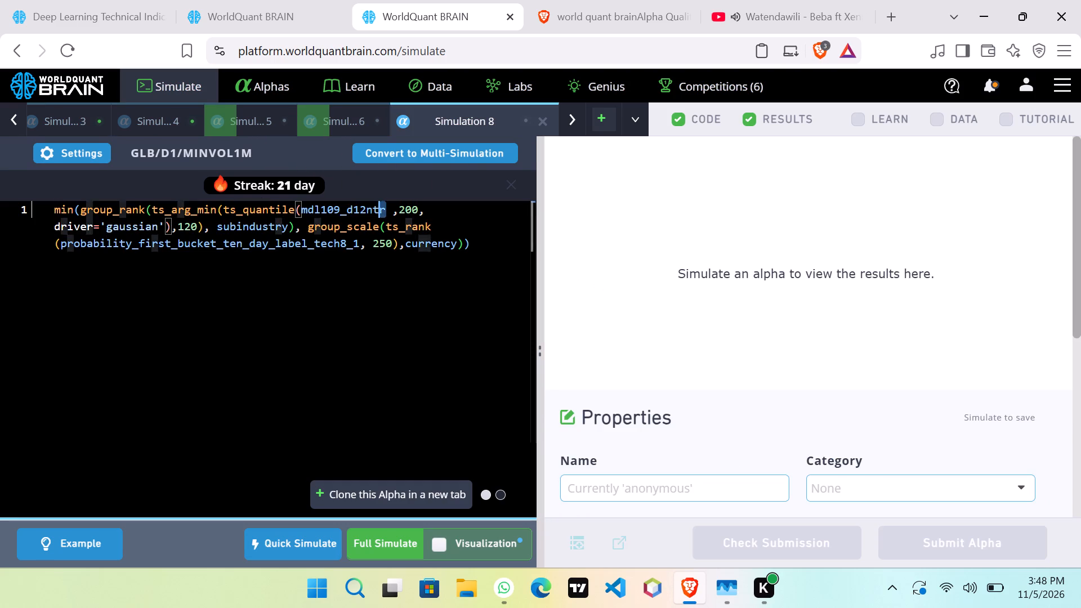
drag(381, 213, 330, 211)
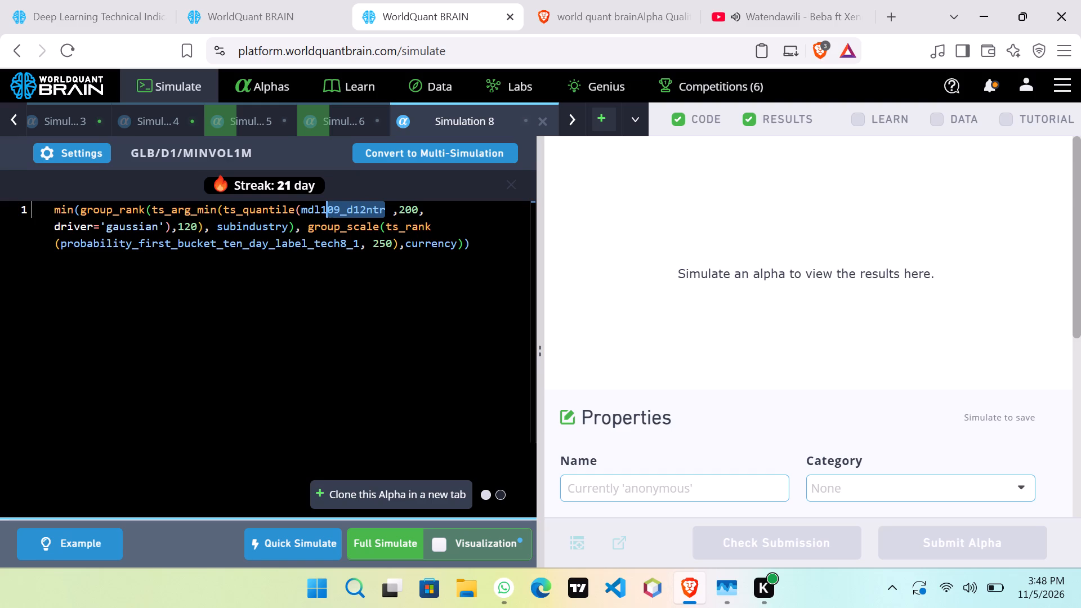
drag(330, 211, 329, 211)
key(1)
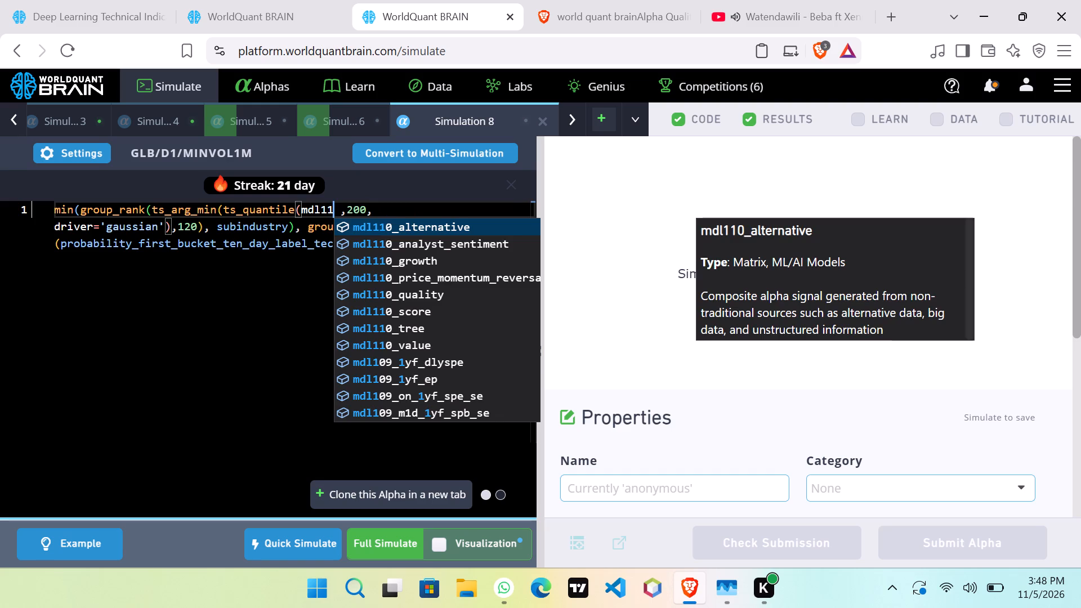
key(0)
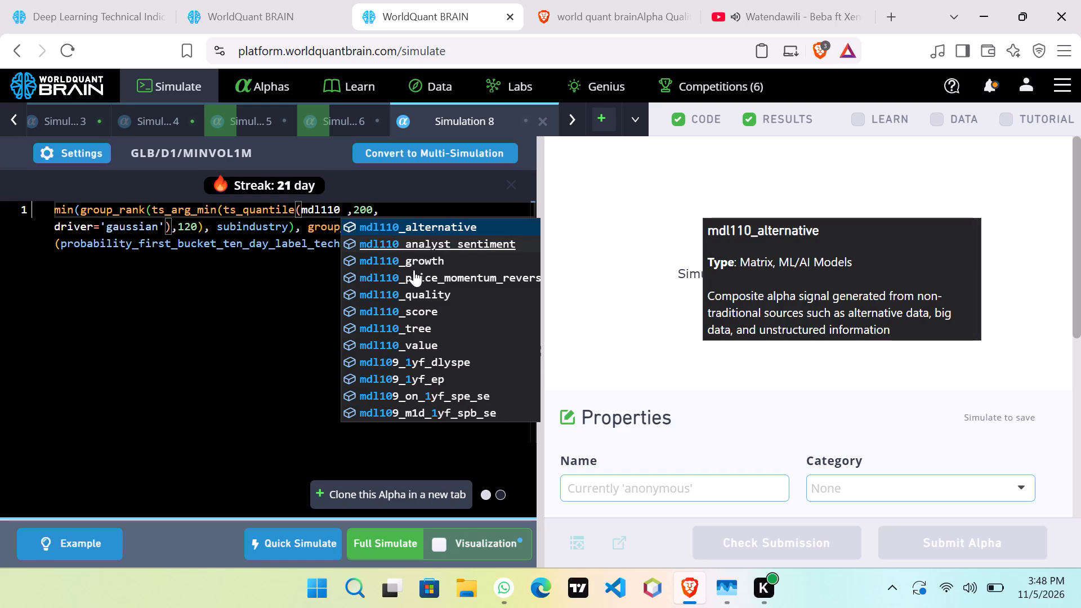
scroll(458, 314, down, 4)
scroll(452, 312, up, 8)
Consult the Power Pool theme's recommended datasets and set Simulation 8's ts_quantile data field to fnd17_3alldelay1_reptoprcexrate.
click(296, 7)
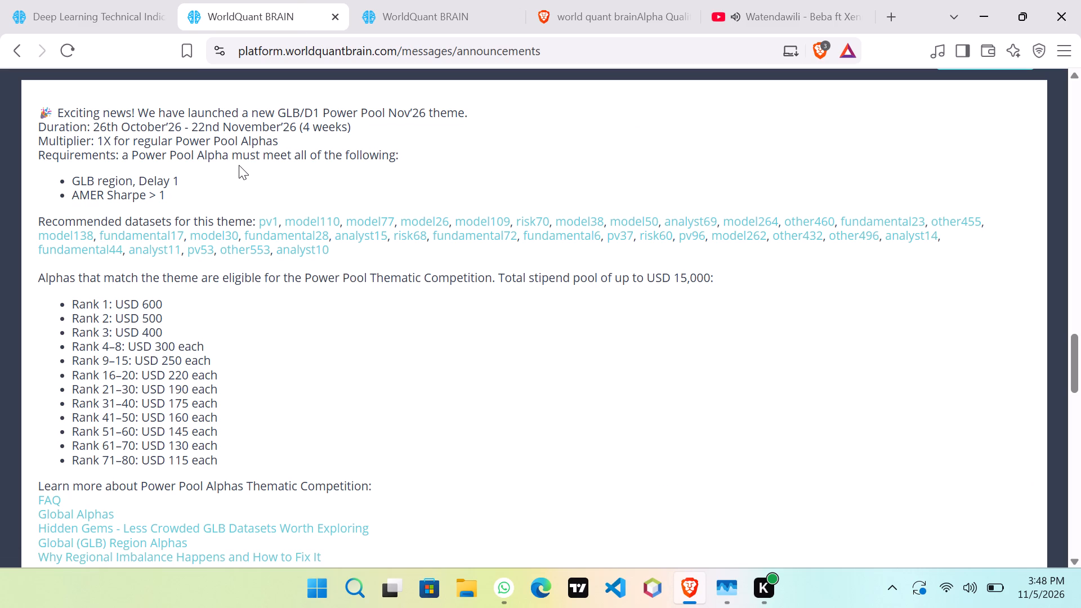
click(400, 6)
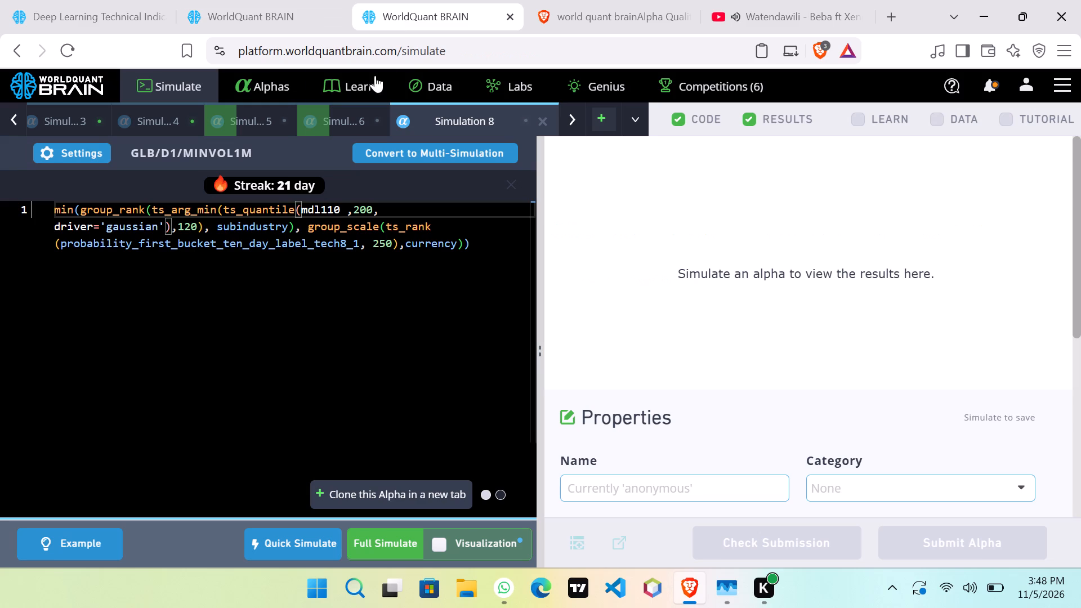
key(BackSpace)
key(BackSpace)
key(BackSpace)
key(BackSpace)
key(BackSpace)
key(BackSpace)
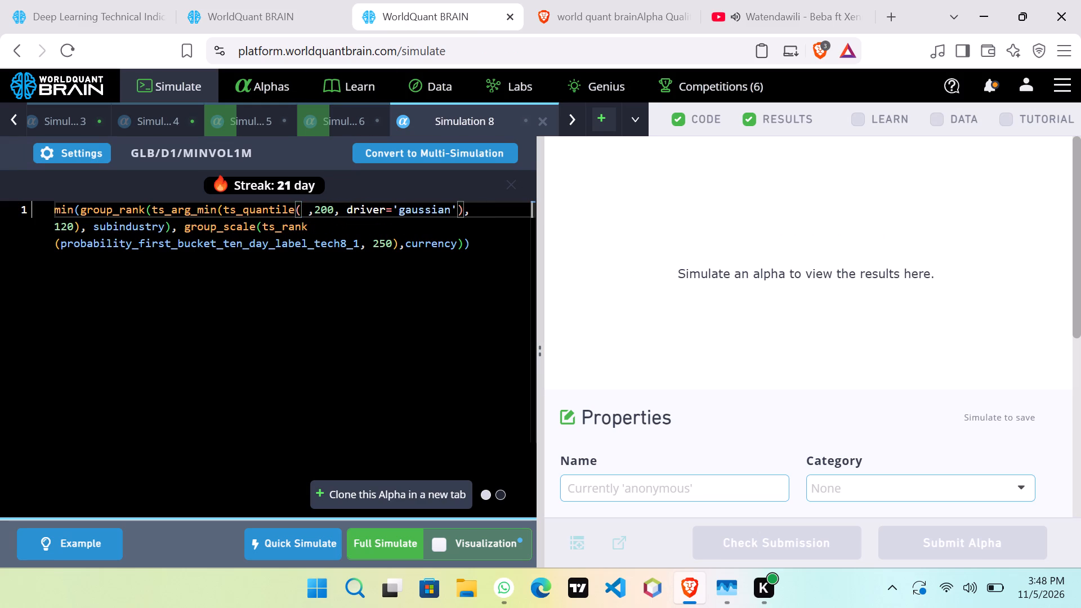
key(f)
text(nd1)
key(7)
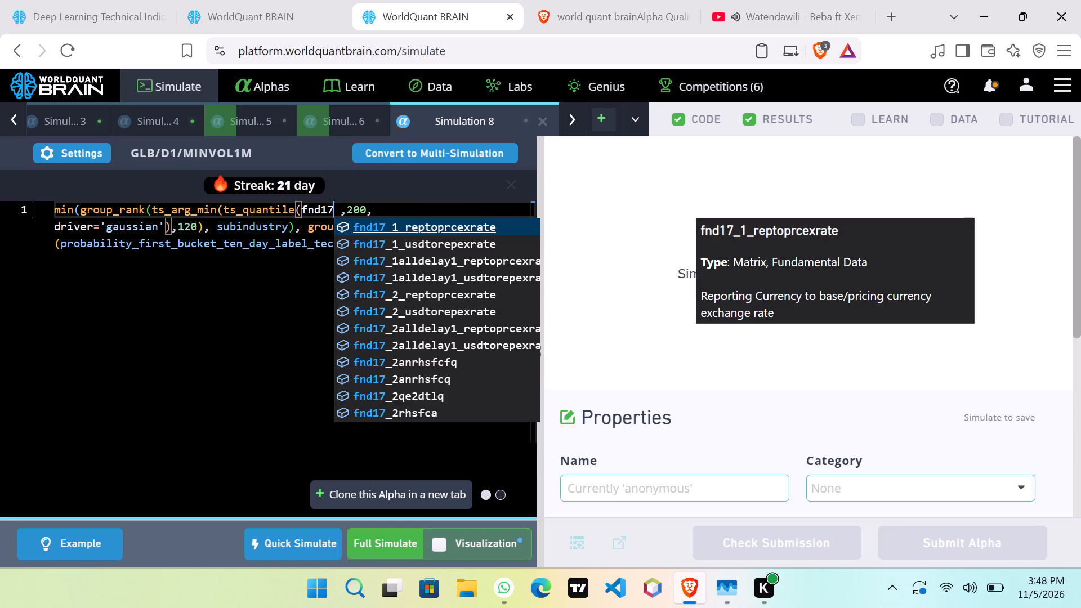
scroll(372, 344, down, 4)
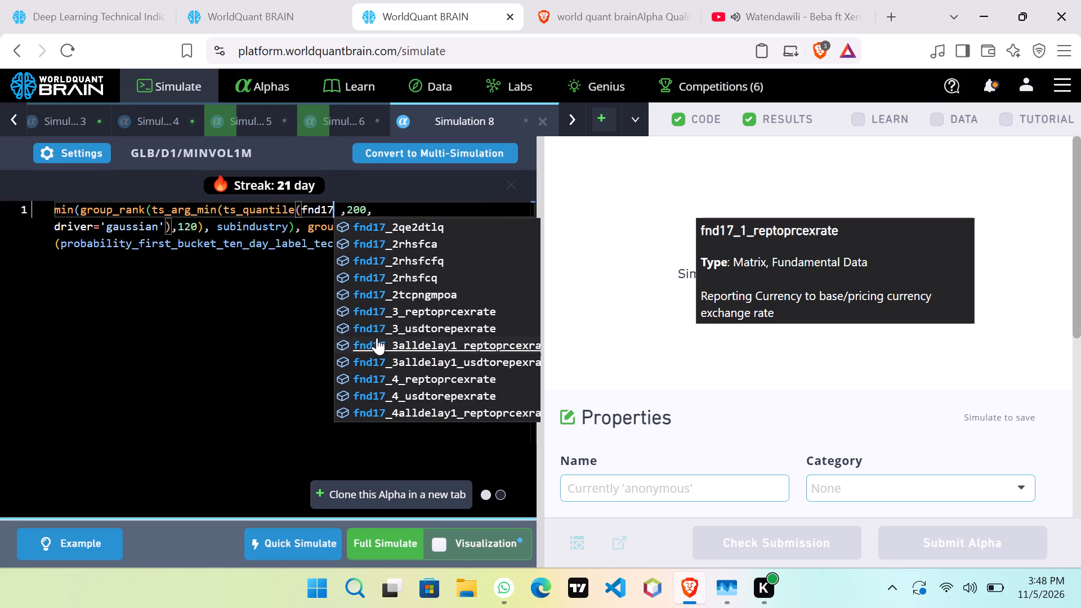
click(425, 347)
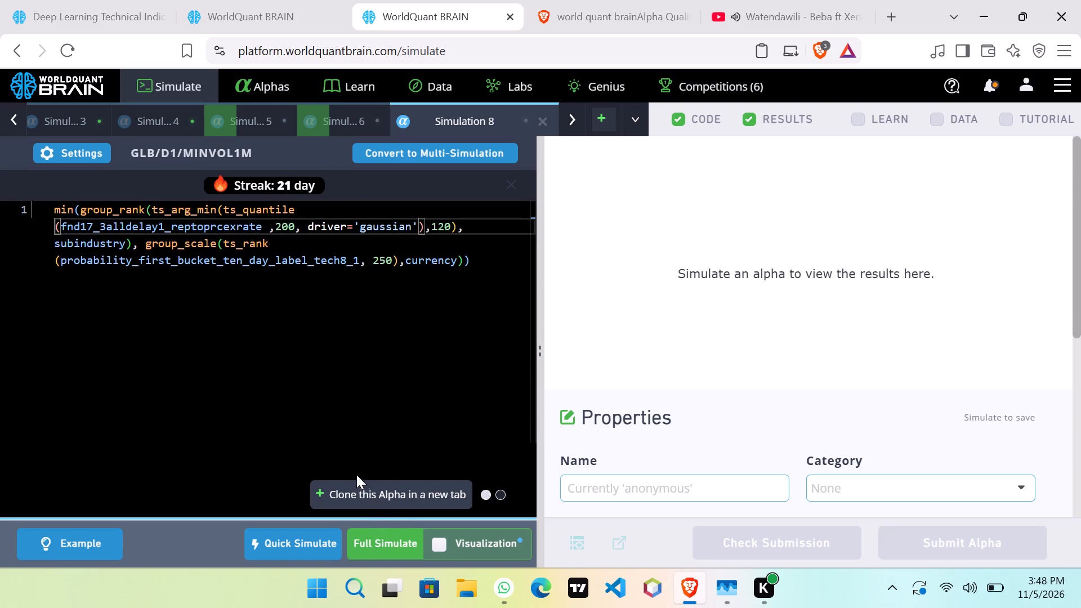
Look over the Simulation 8 settings and run a full simulation of its alpha.
click(88, 153)
click(88, 153)
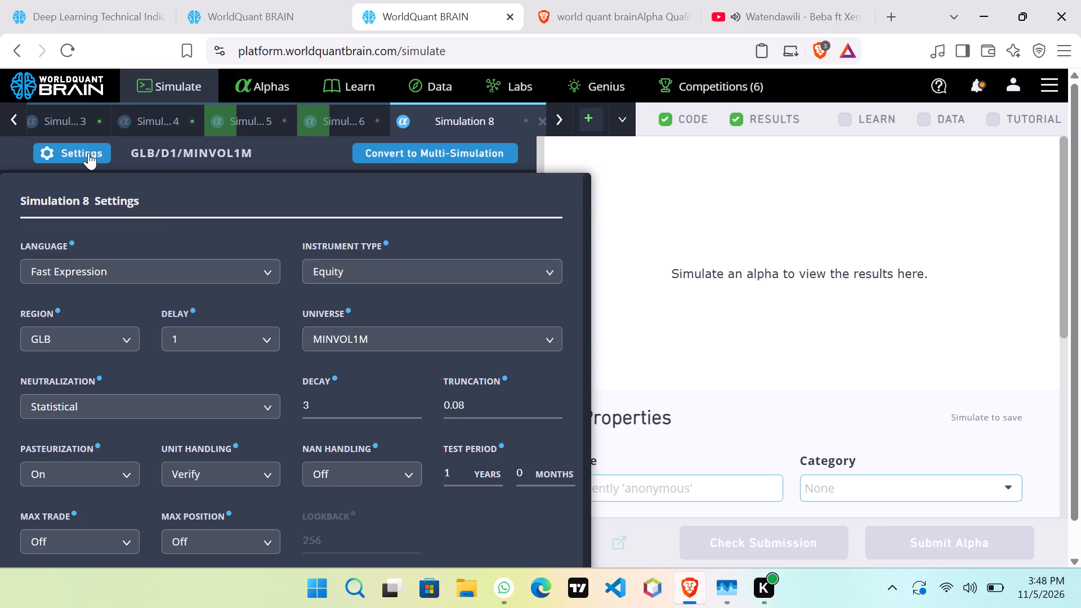
click(404, 548)
Clone the Simulation 8 alpha in a new tab.
click(381, 491)
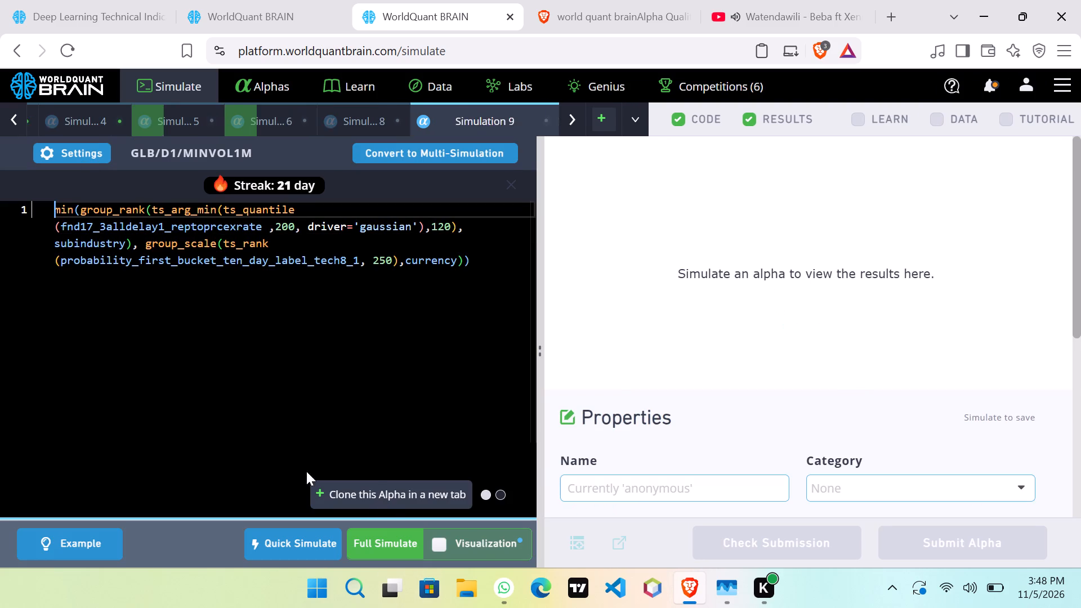
Set the decay in the Simulation 9 settings to 1 and apply it.
click(93, 159)
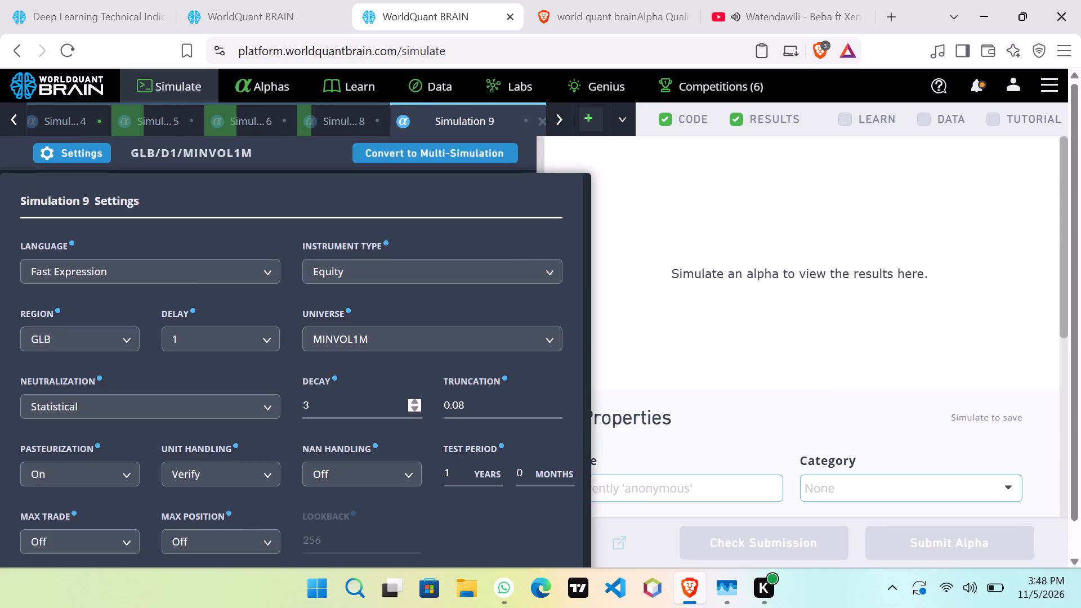
click(358, 409)
scroll(358, 409, down, 2)
scroll(405, 565, down, 3)
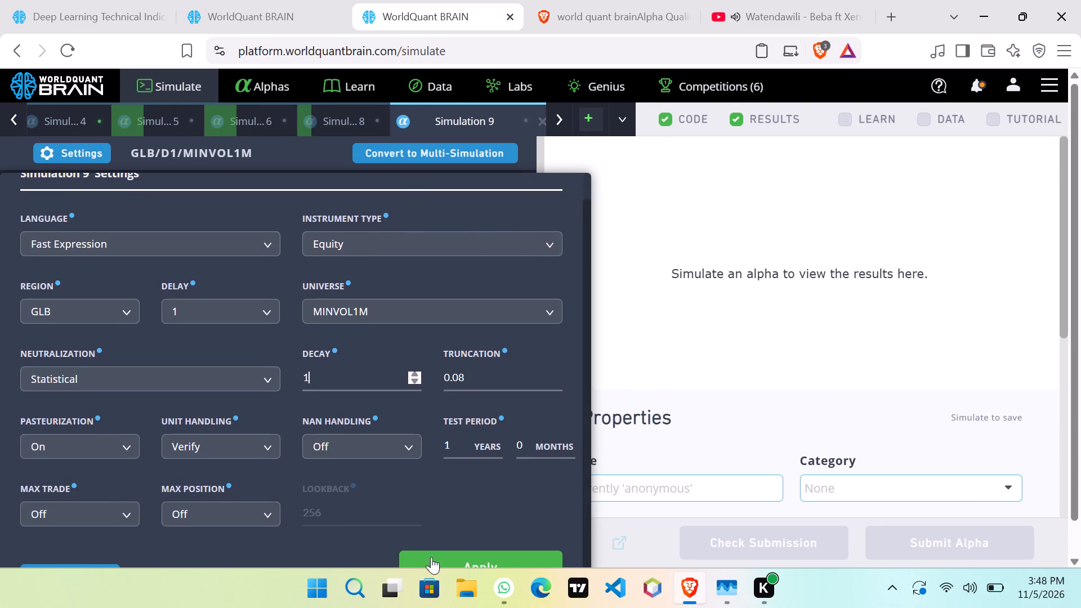
click(431, 559)
Run a full simulation of the Simulation 9 alpha.
click(414, 552)
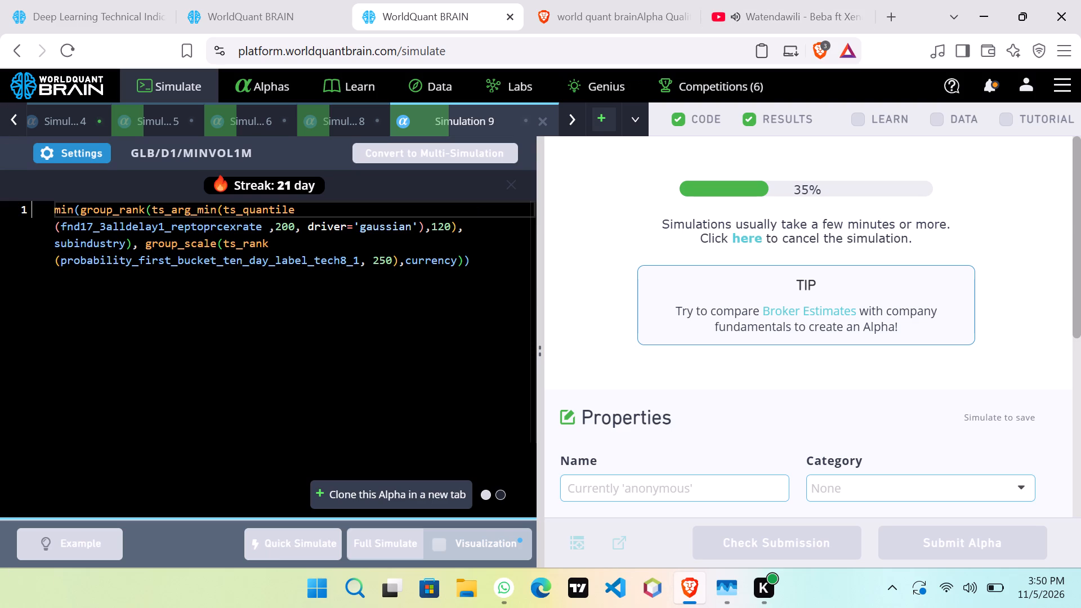
scroll(836, 262, down, 1)
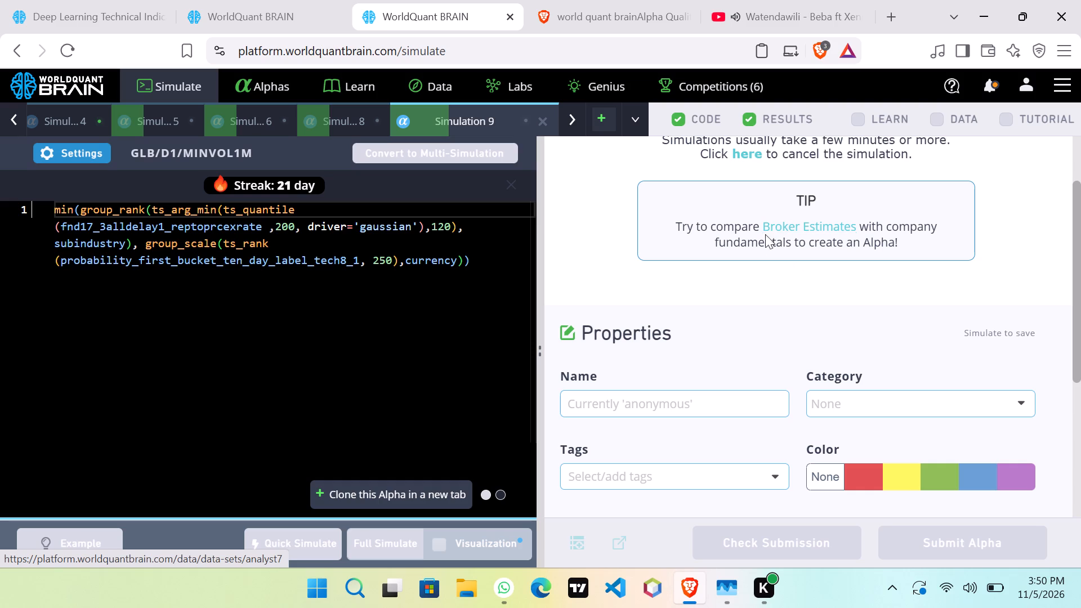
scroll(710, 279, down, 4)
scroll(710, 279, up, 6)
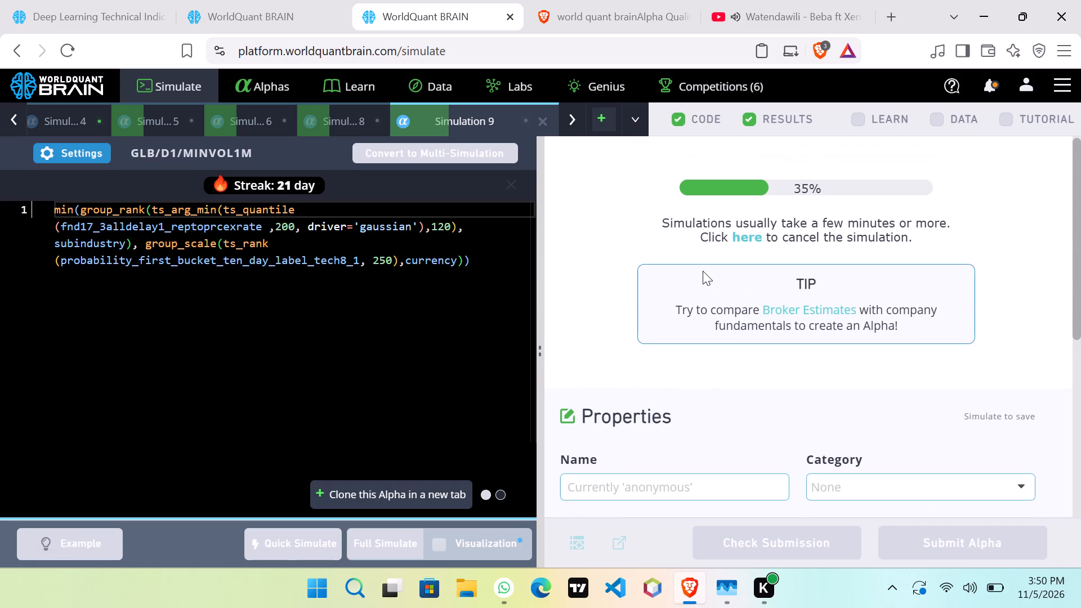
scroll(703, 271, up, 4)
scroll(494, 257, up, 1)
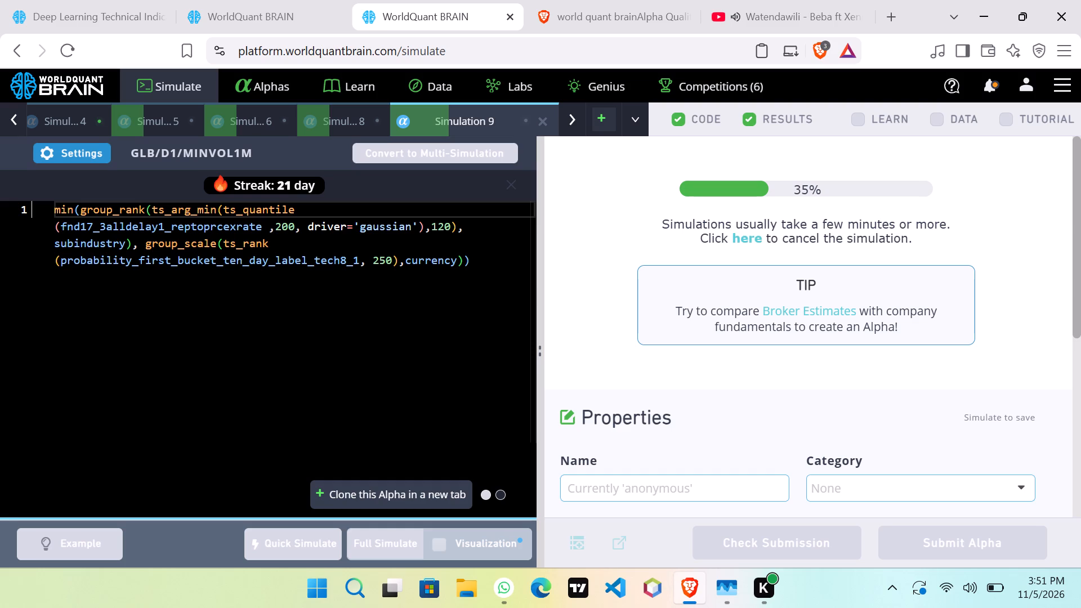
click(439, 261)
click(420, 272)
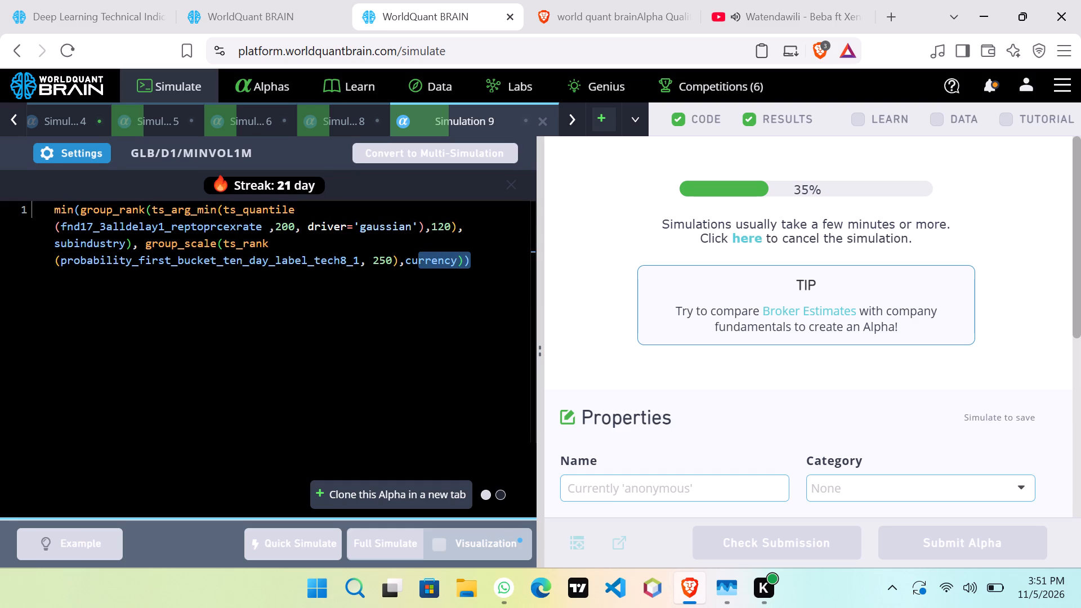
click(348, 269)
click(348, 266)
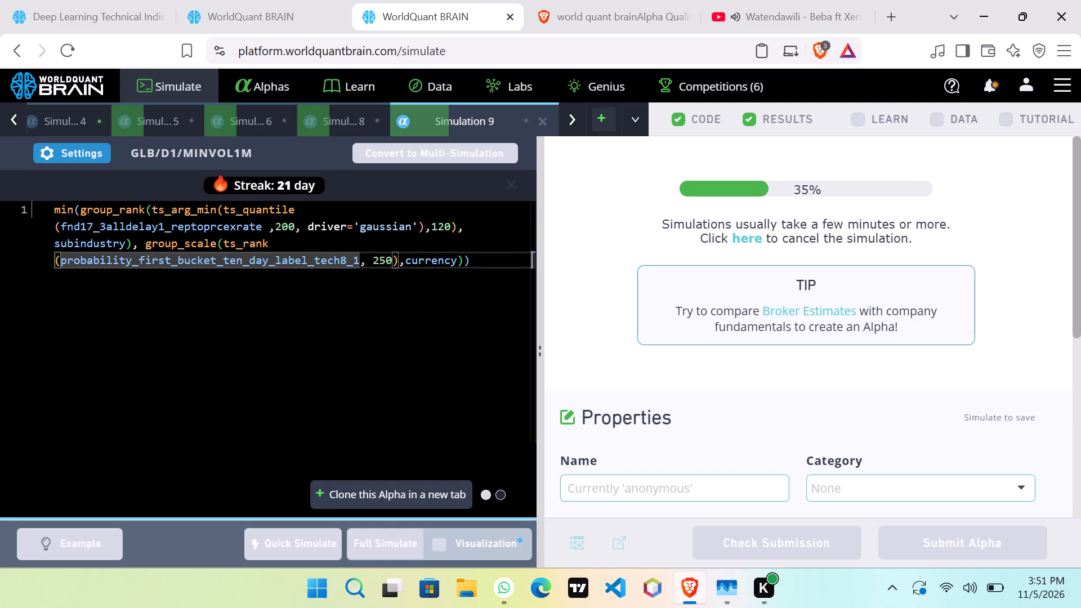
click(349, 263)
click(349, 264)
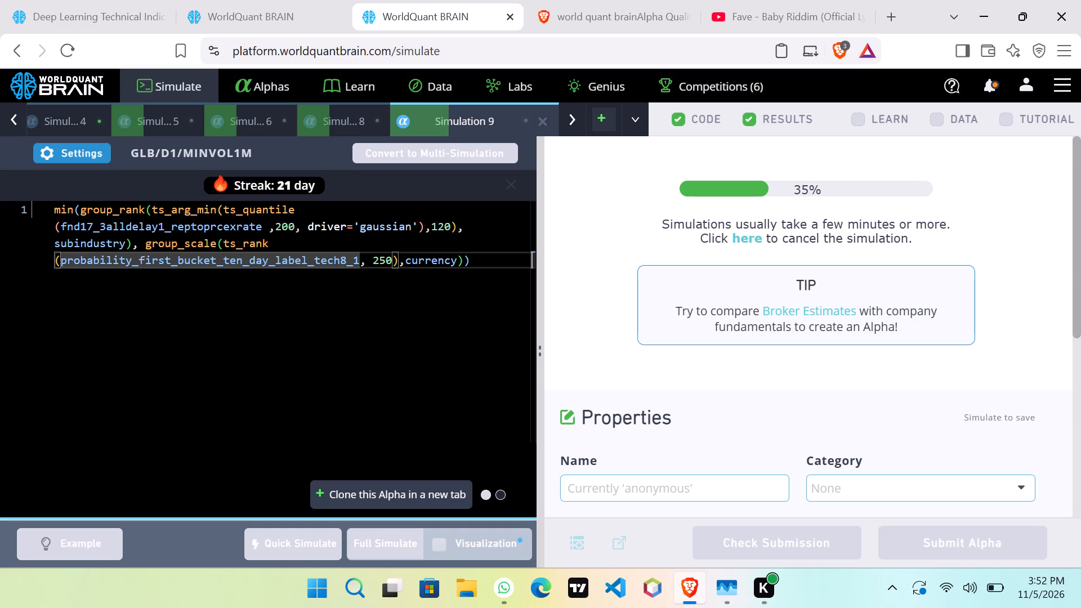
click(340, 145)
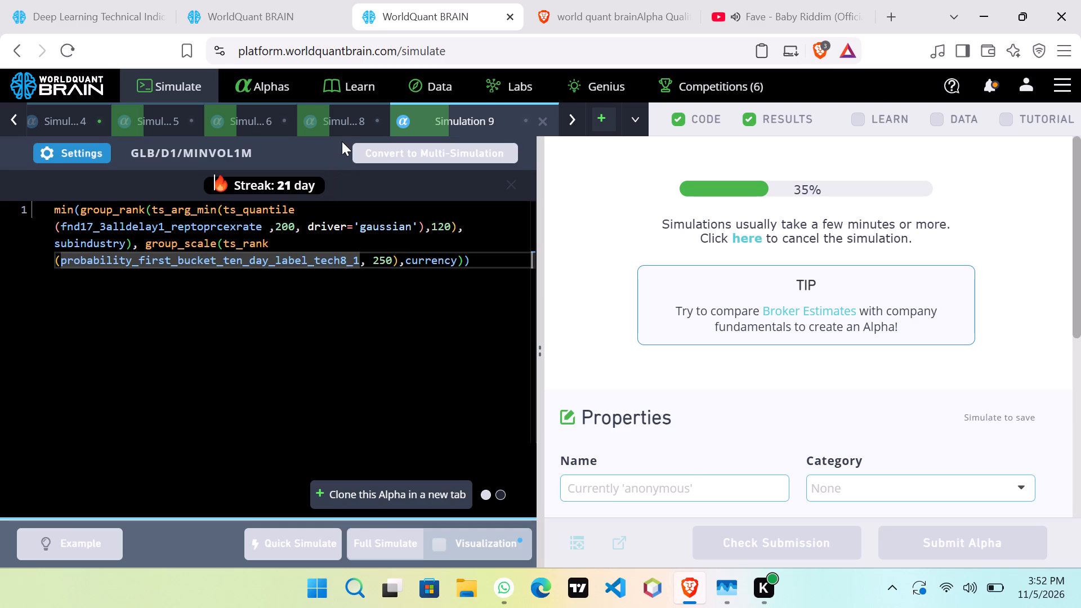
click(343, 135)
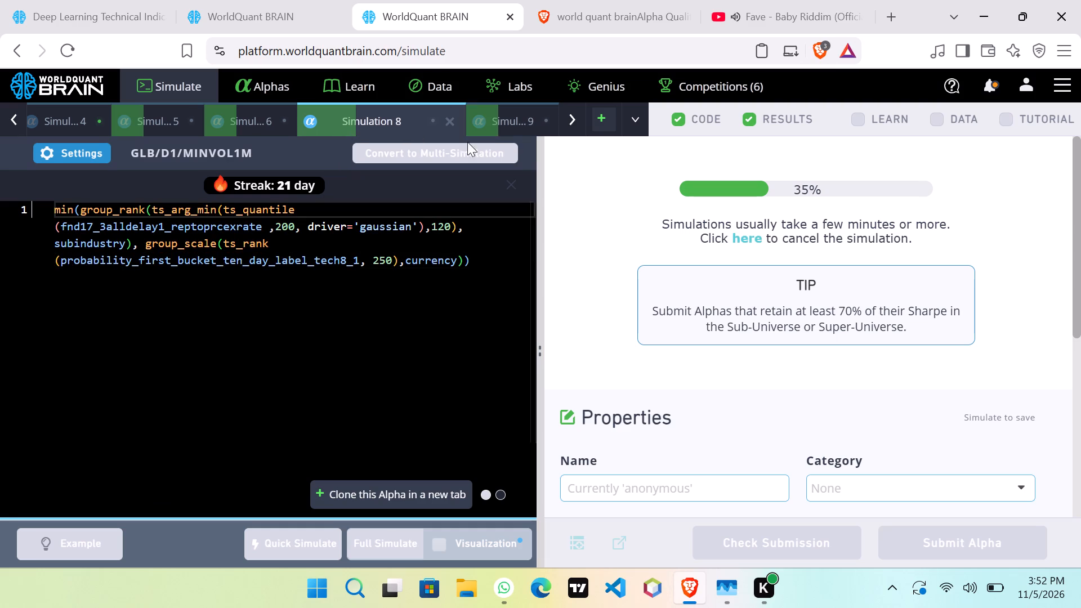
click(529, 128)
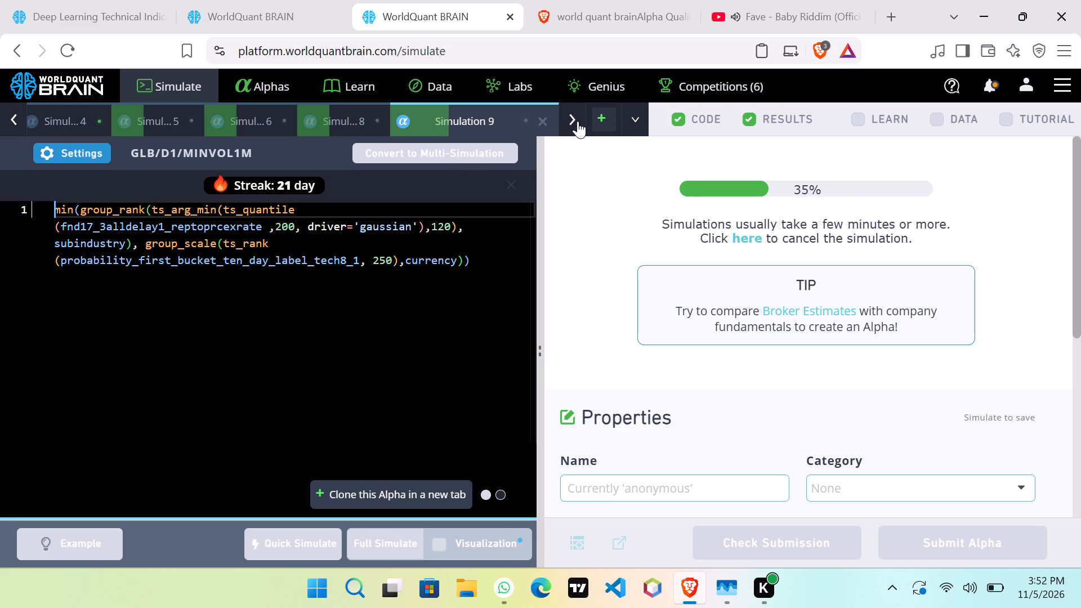
Clone the Simulation 9 alpha in a new tab.
click(607, 117)
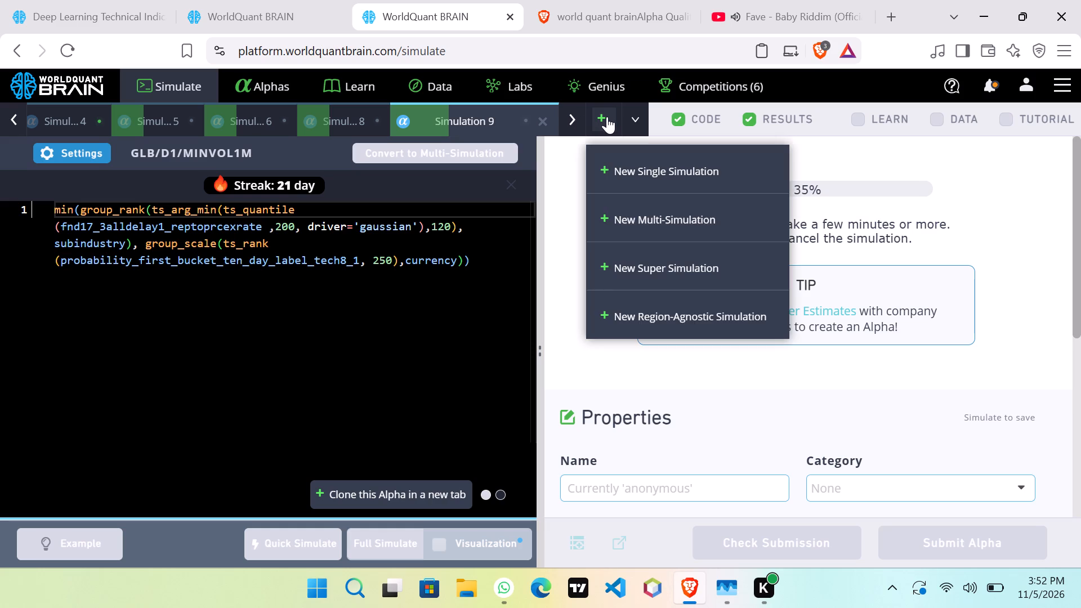
click(400, 317)
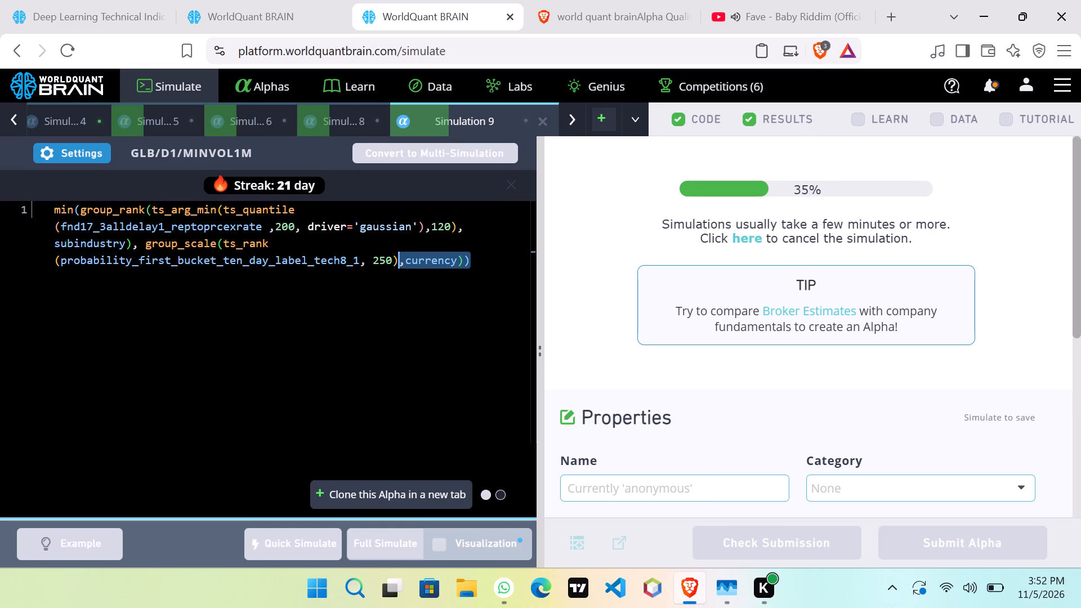
click(413, 490)
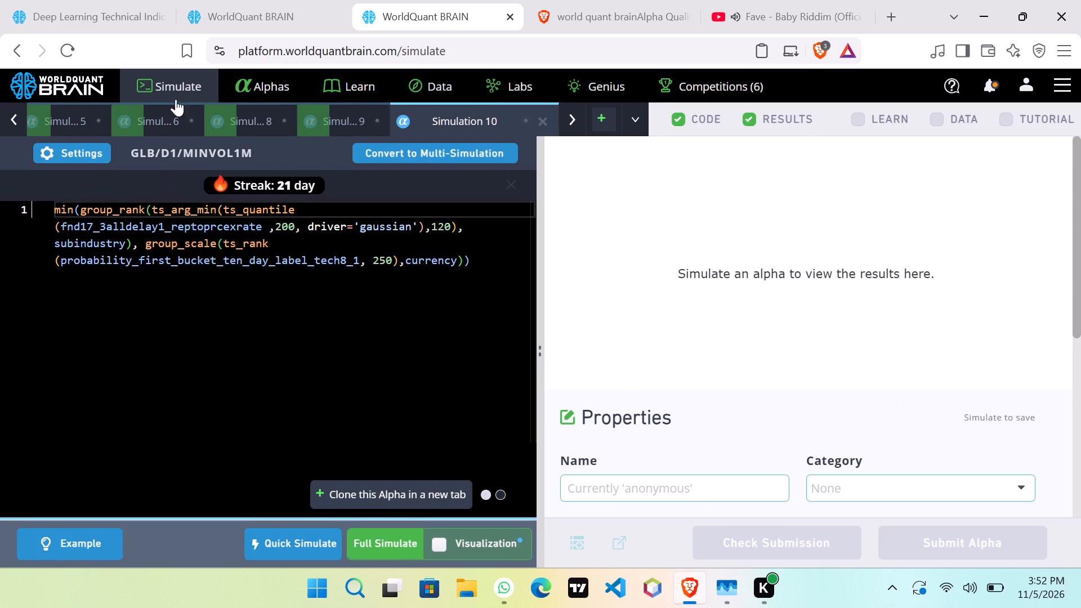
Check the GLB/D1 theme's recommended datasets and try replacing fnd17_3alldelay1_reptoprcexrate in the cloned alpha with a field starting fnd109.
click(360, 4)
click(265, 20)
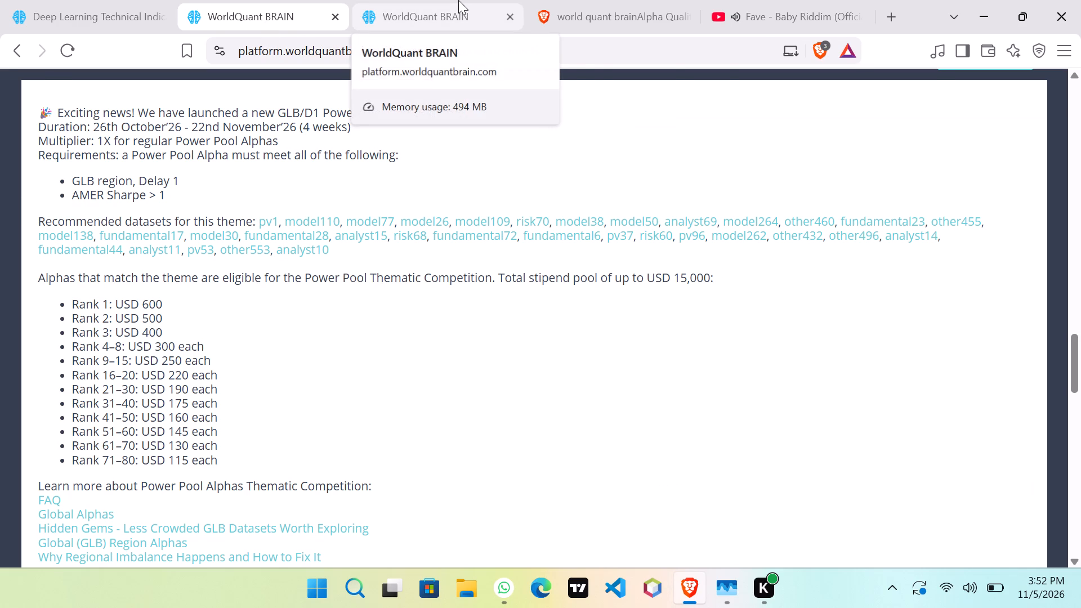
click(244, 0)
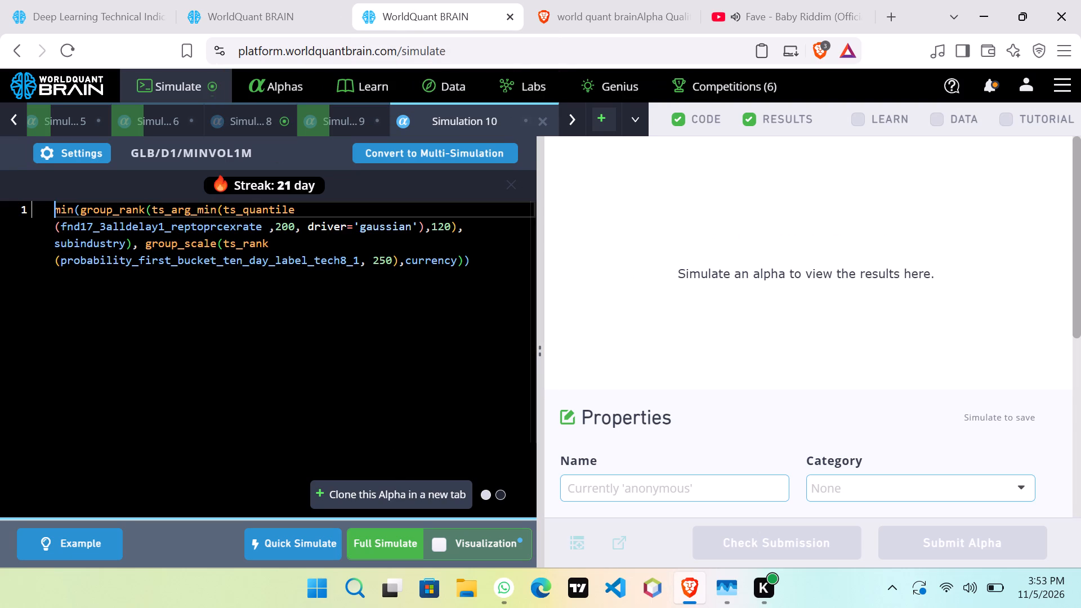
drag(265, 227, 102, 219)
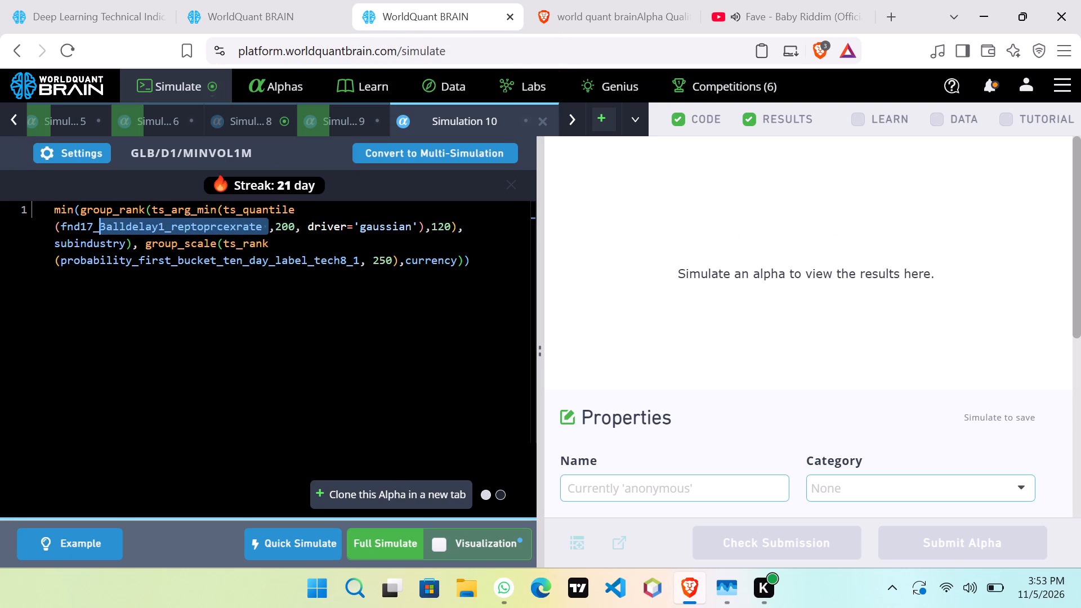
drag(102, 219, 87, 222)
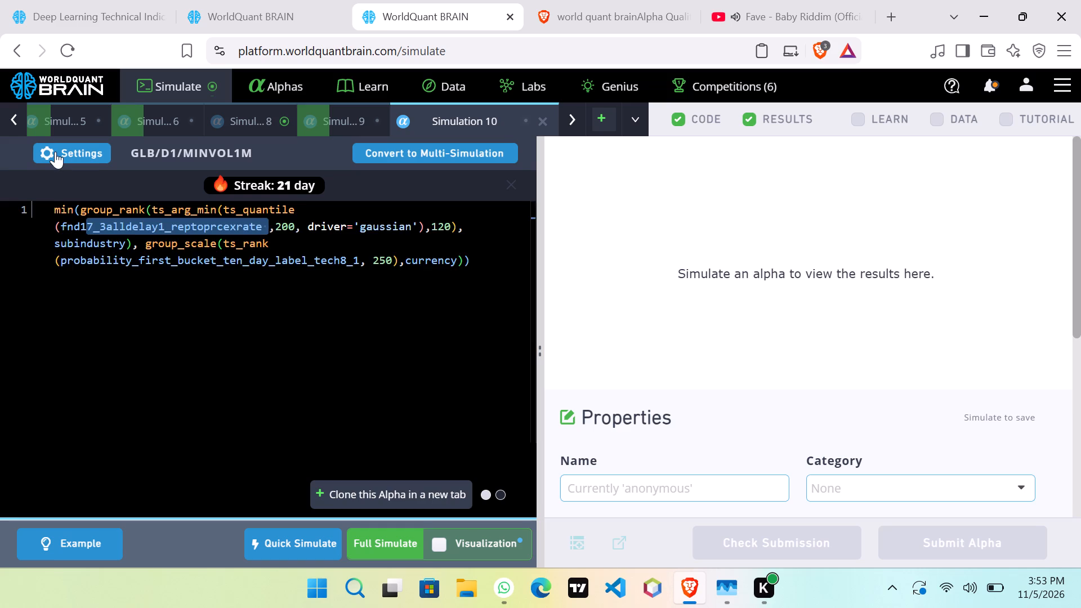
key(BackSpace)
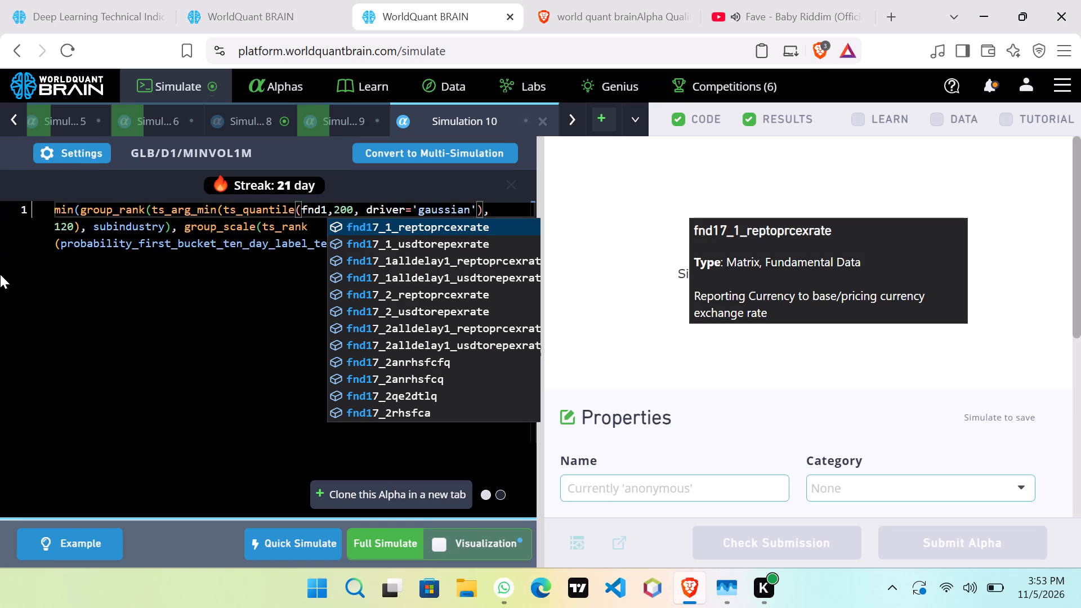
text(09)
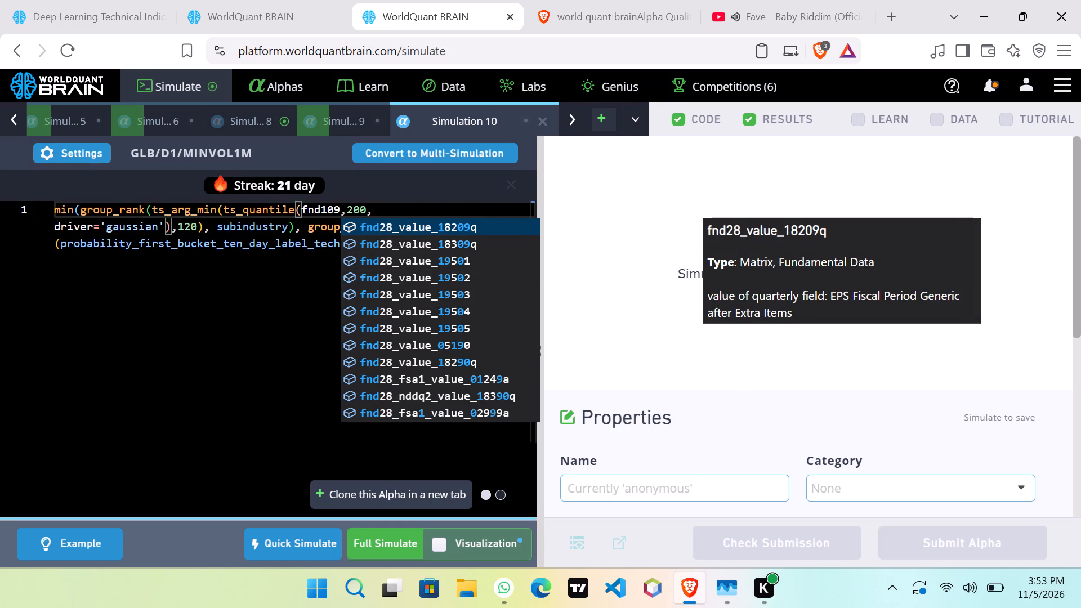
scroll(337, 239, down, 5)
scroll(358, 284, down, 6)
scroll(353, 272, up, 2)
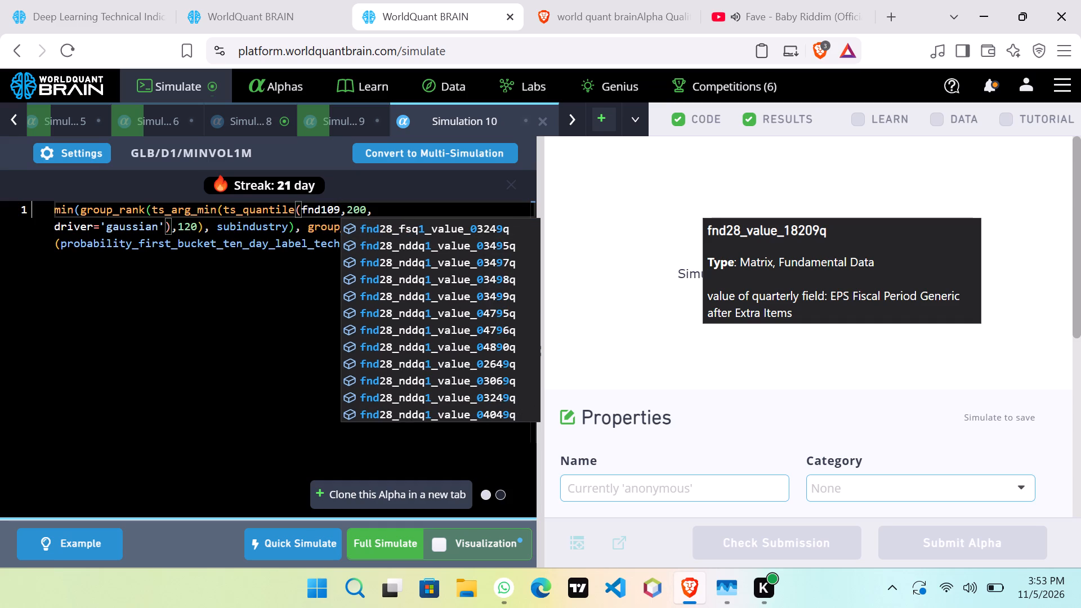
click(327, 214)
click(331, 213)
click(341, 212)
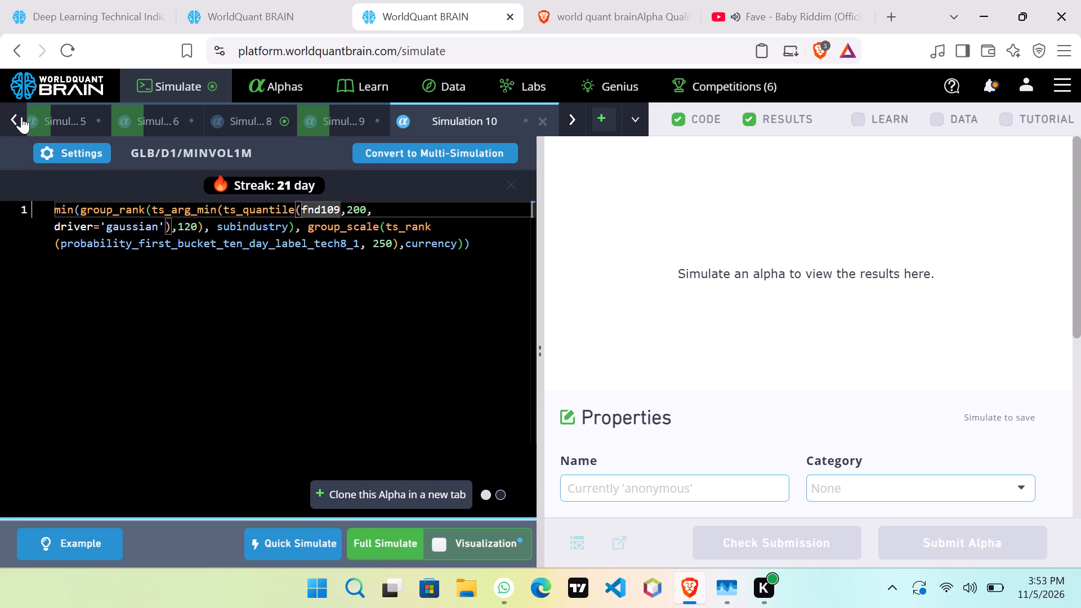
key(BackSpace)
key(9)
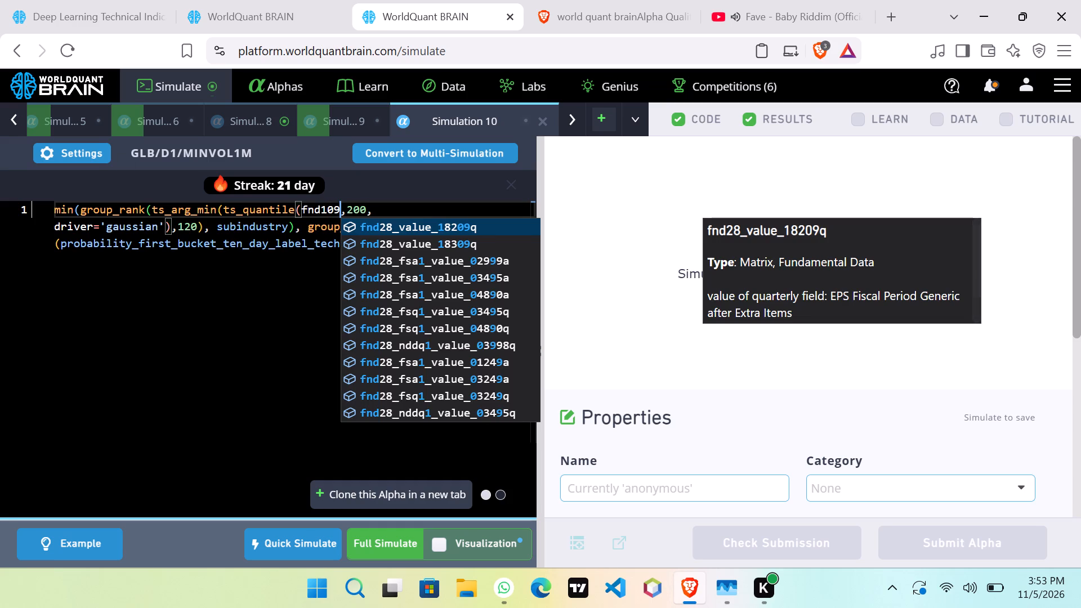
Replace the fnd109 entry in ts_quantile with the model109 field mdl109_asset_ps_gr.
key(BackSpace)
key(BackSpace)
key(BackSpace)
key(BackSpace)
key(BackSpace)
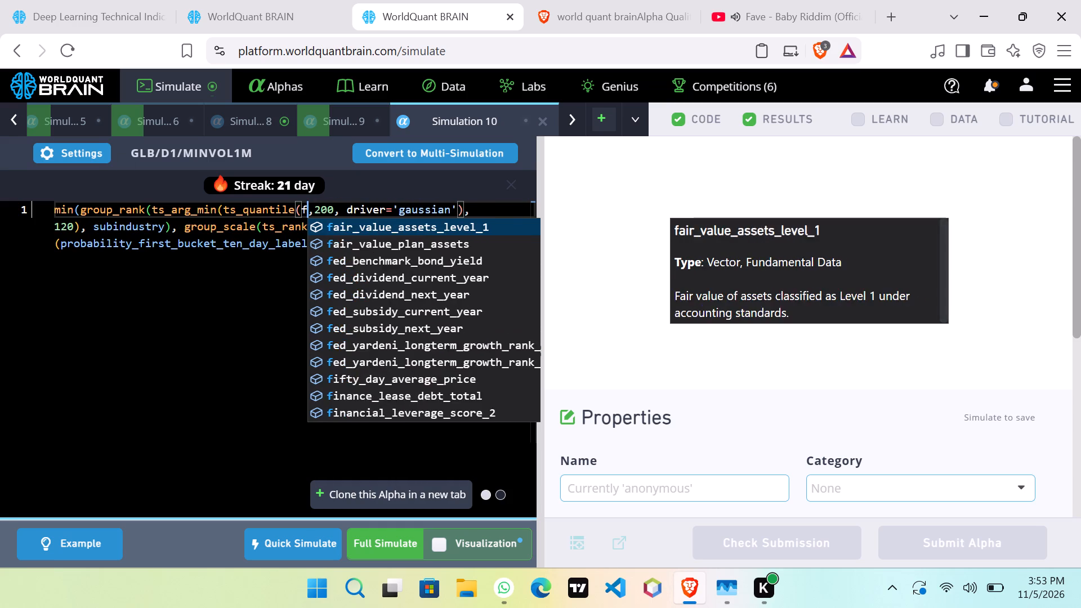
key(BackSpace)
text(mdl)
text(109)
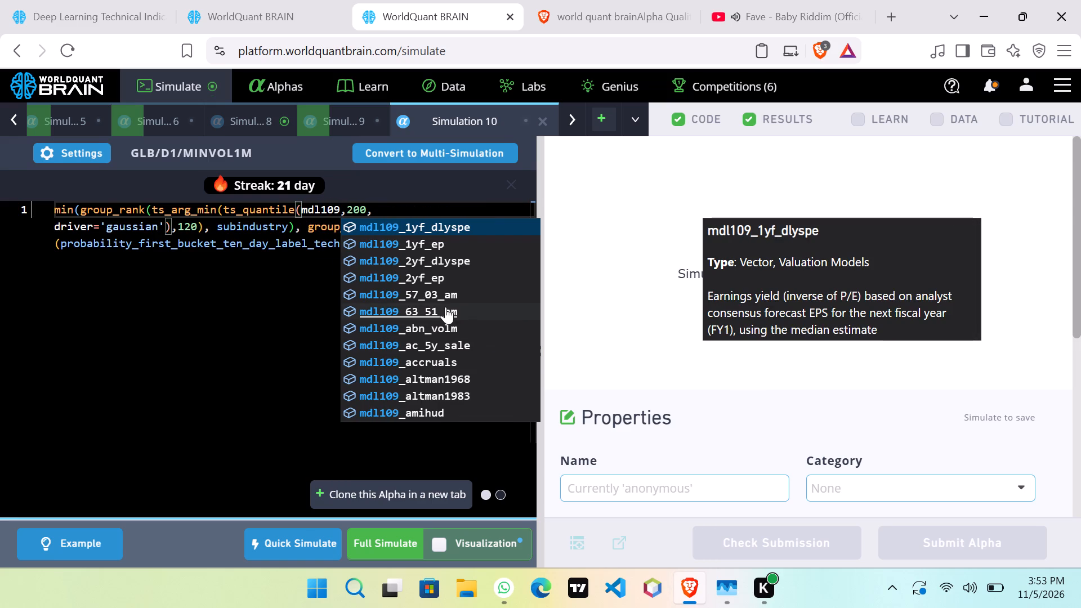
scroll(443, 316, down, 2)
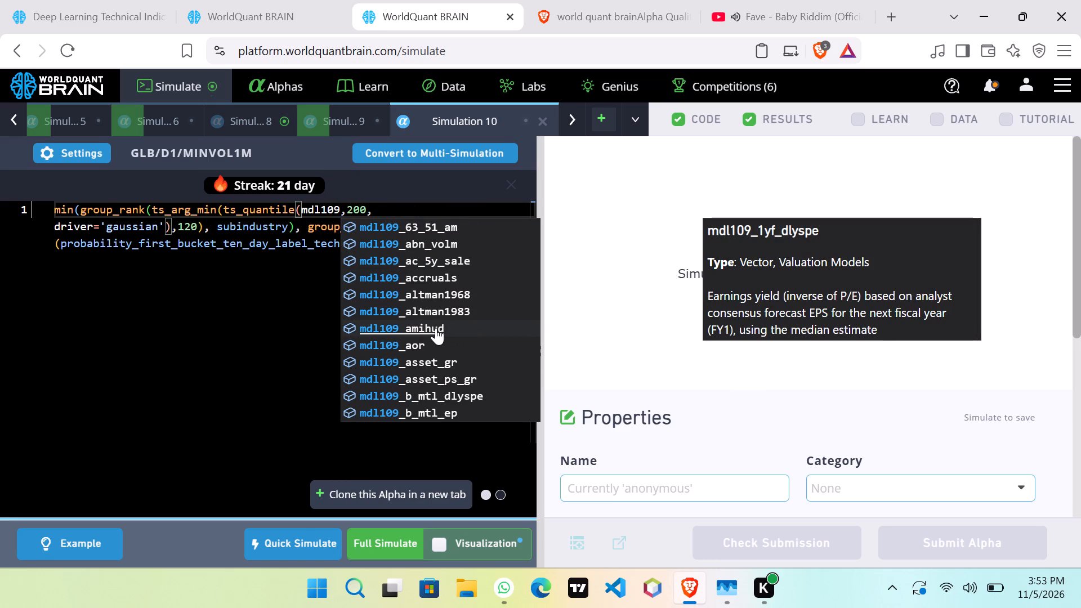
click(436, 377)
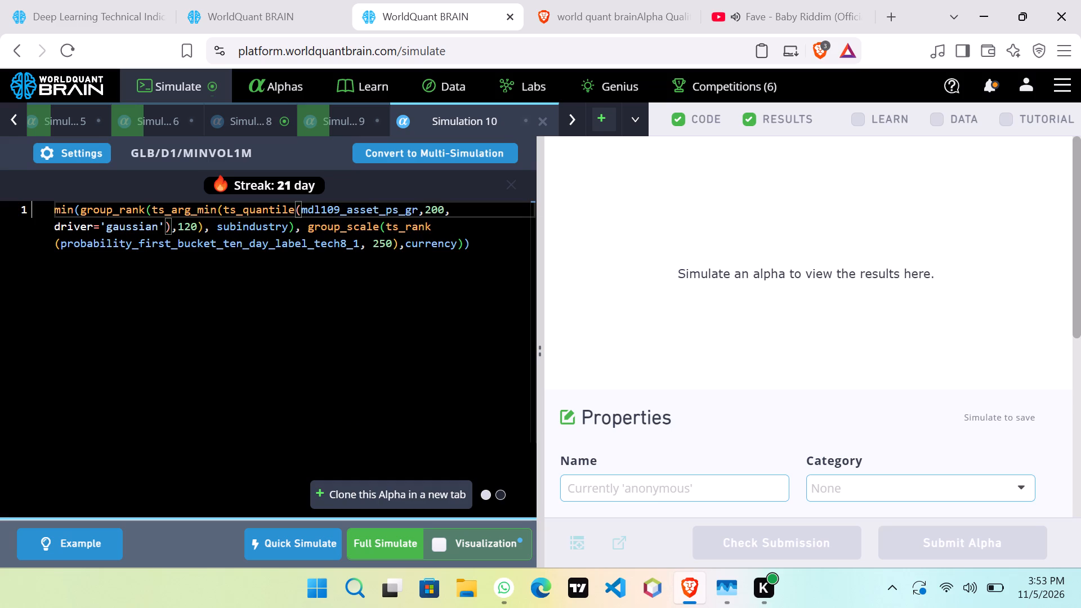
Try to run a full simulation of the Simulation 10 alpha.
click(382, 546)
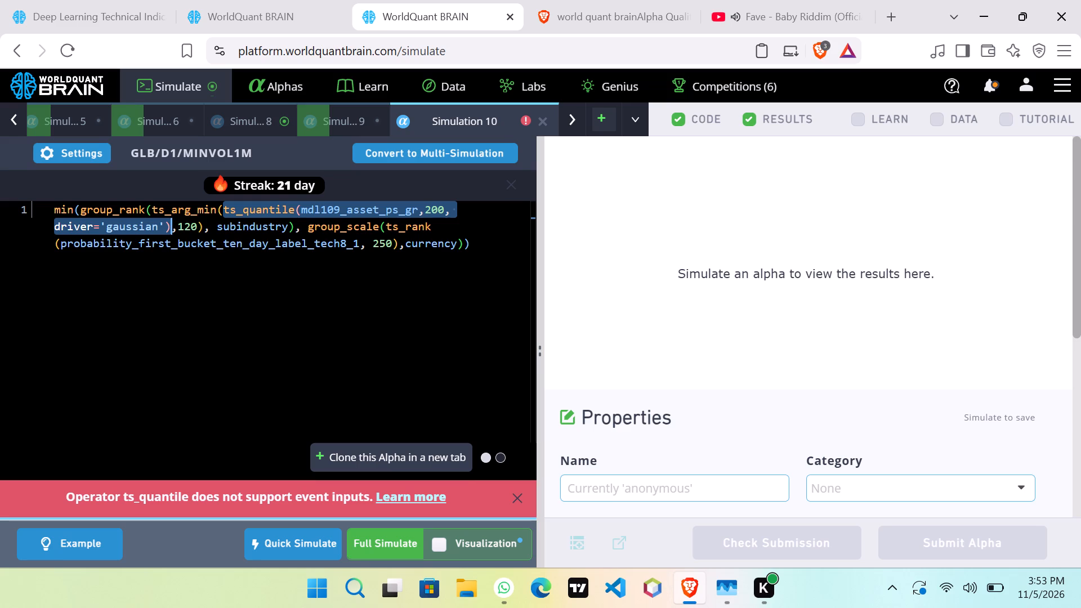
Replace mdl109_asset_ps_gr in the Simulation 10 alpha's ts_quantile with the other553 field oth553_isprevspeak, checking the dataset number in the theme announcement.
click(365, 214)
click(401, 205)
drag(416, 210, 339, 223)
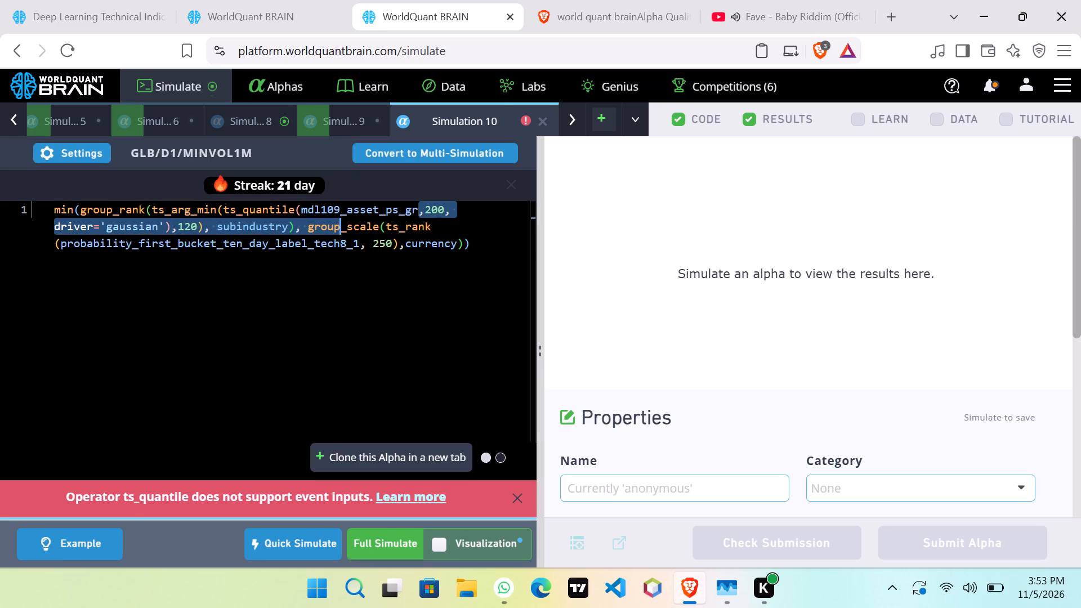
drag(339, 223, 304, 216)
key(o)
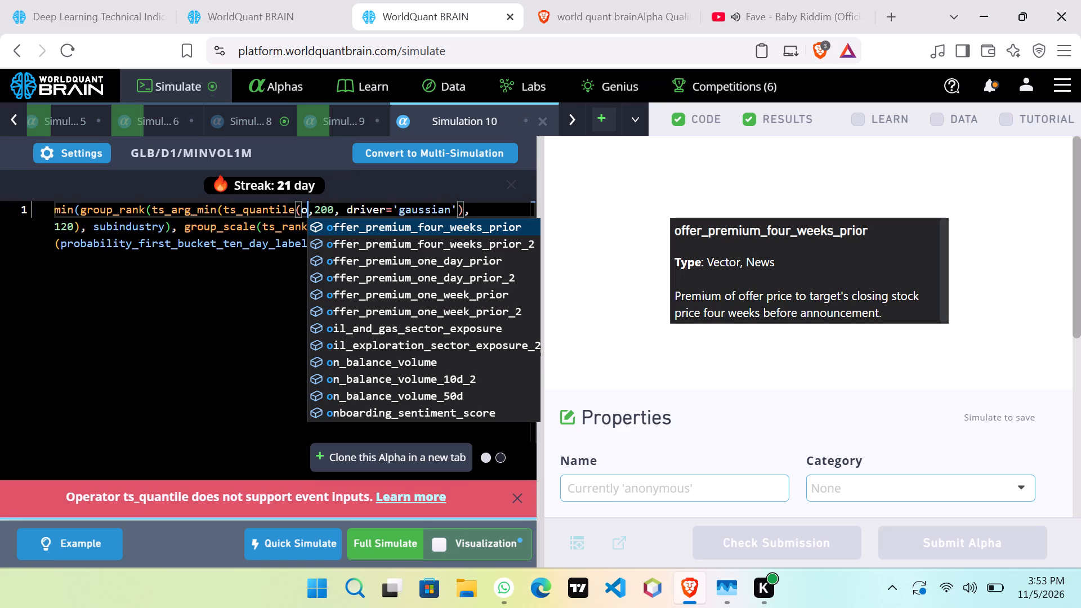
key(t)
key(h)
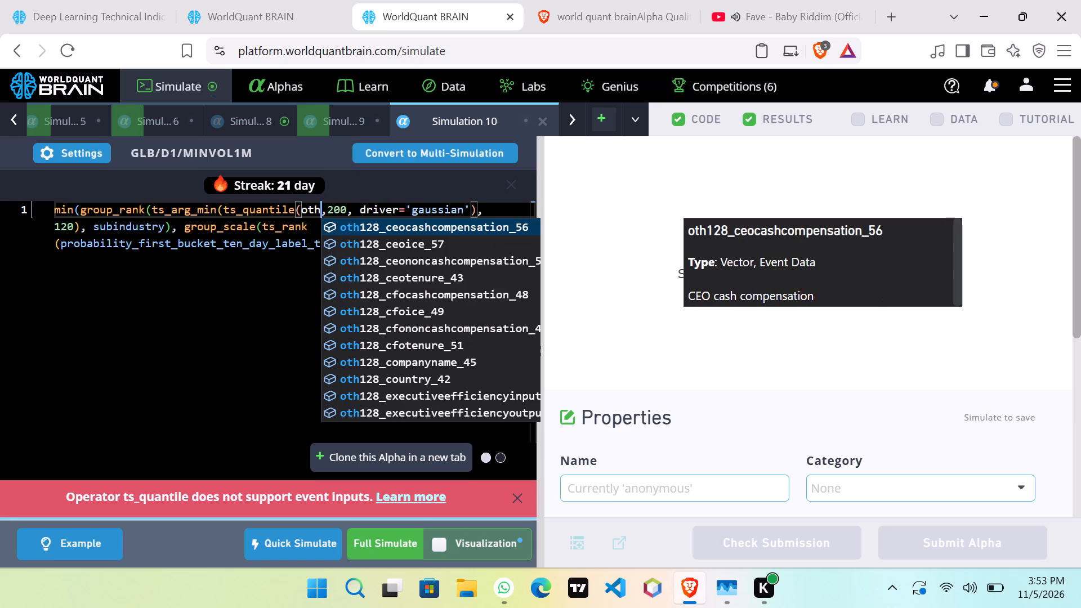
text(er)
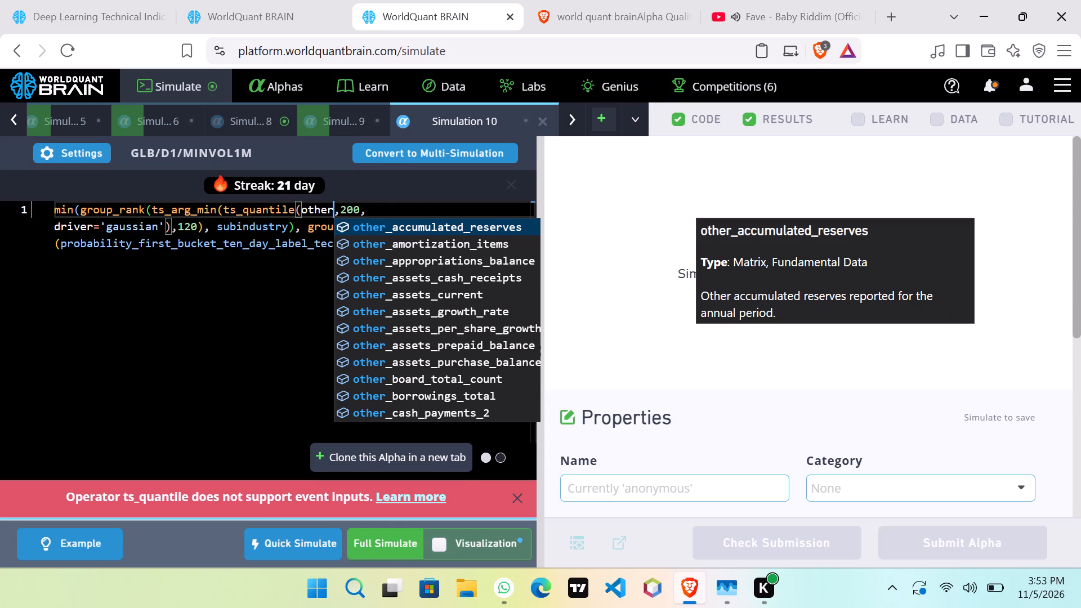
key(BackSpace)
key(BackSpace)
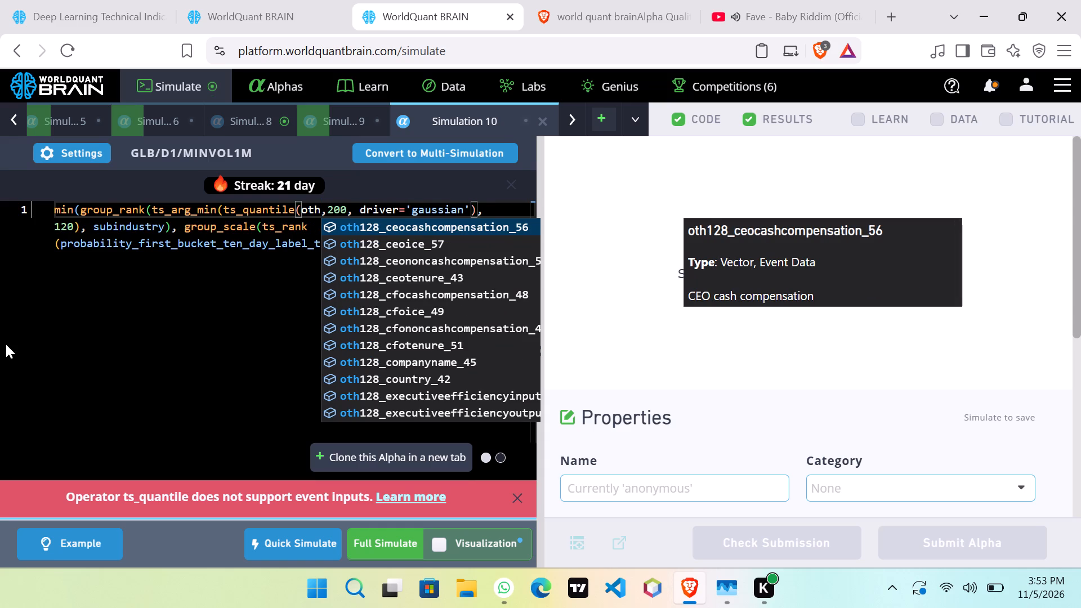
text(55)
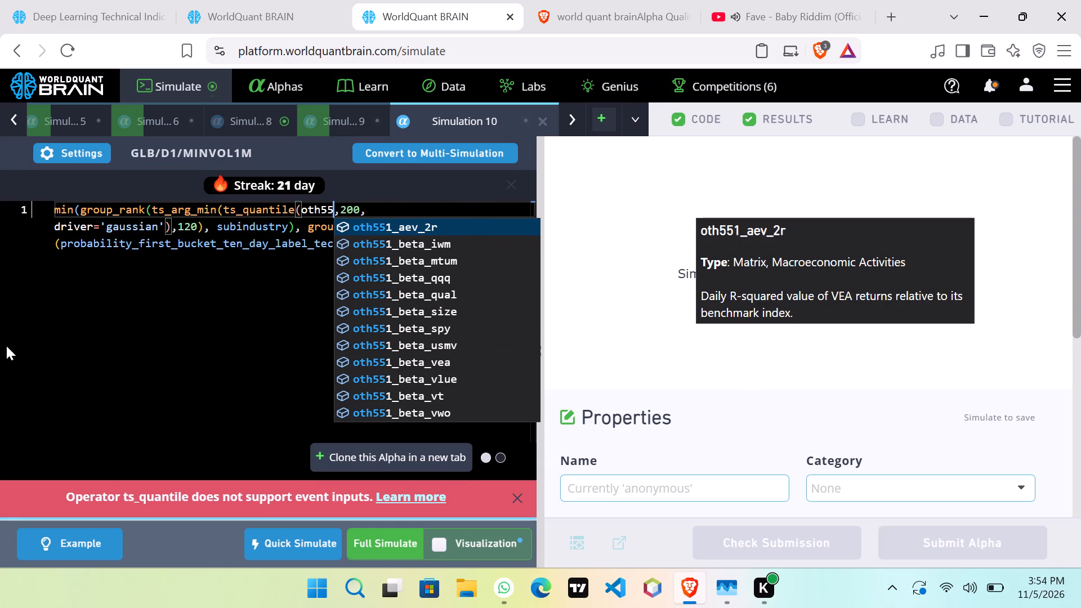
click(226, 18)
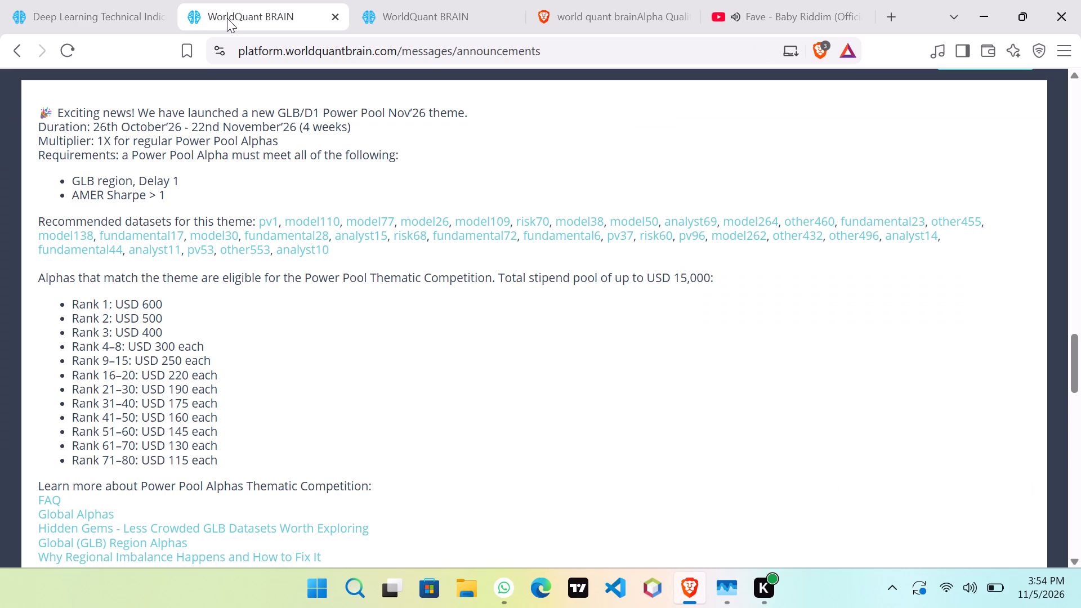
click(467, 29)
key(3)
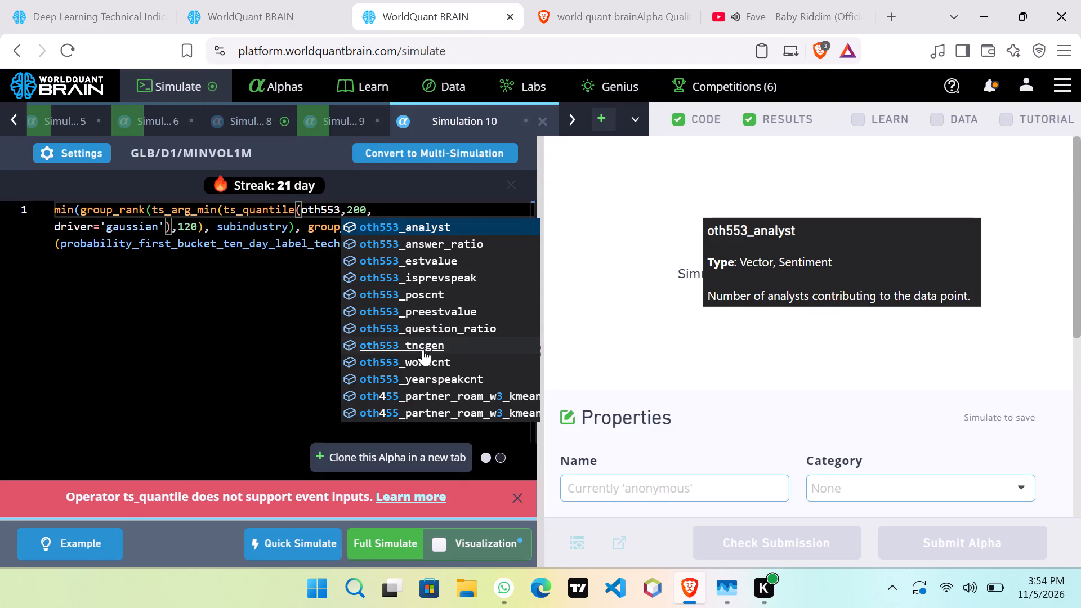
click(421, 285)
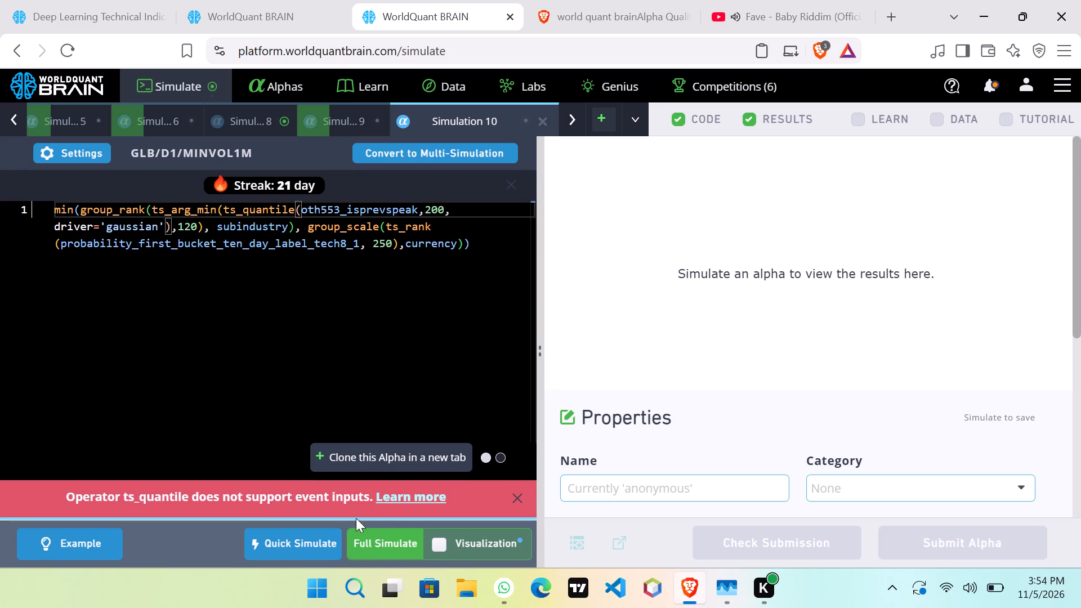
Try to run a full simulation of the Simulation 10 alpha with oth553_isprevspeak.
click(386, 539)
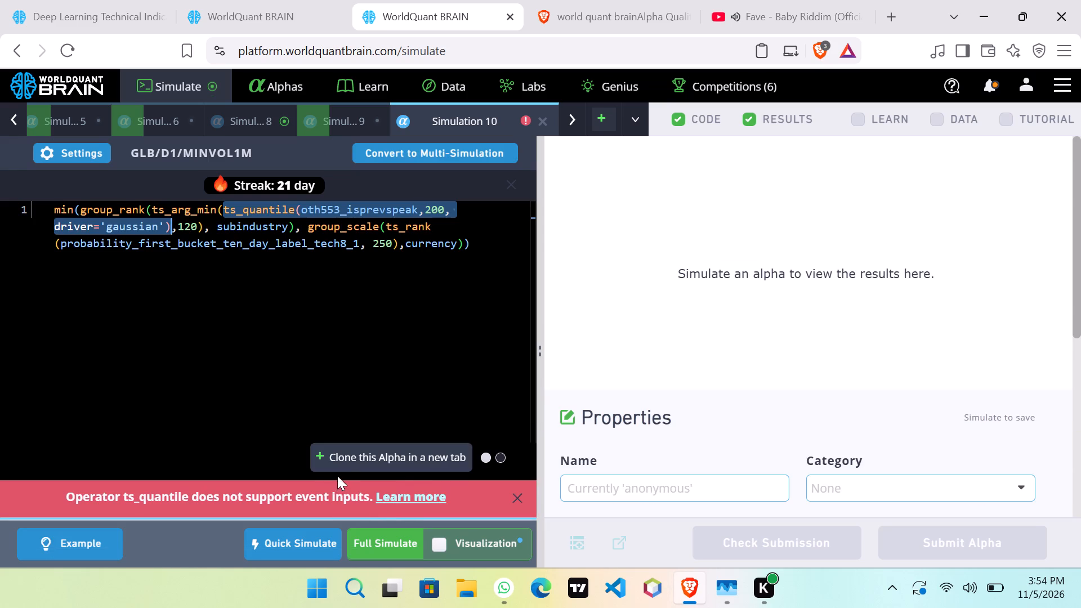
Replace the whole Simulation 10 expression with a copy of the Simulation 9 expression.
drag(476, 257, 10, 166)
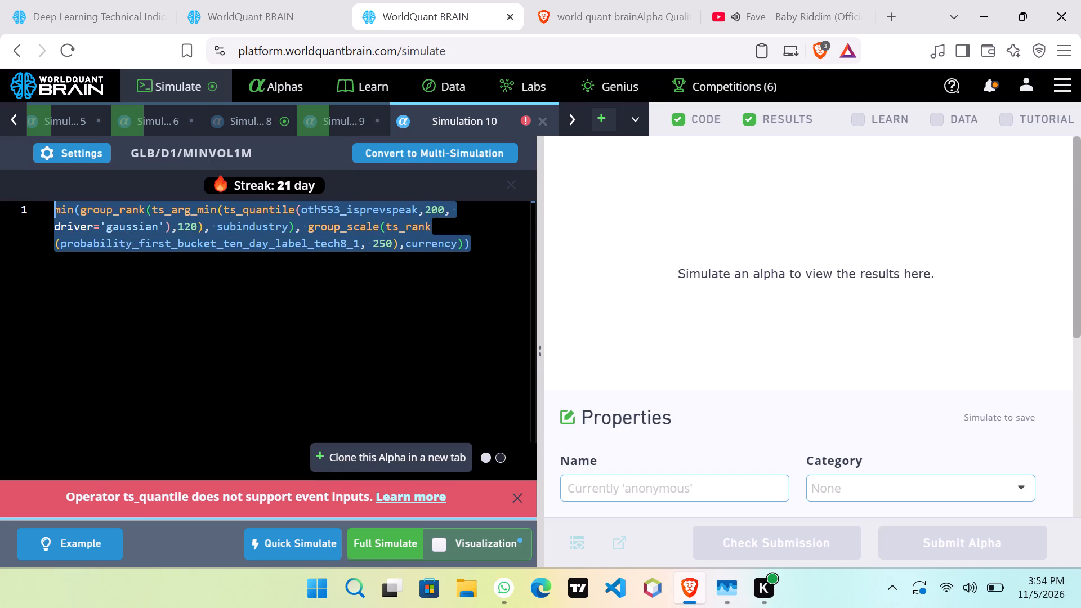
drag(10, 166, 0, 175)
right_click(119, 251)
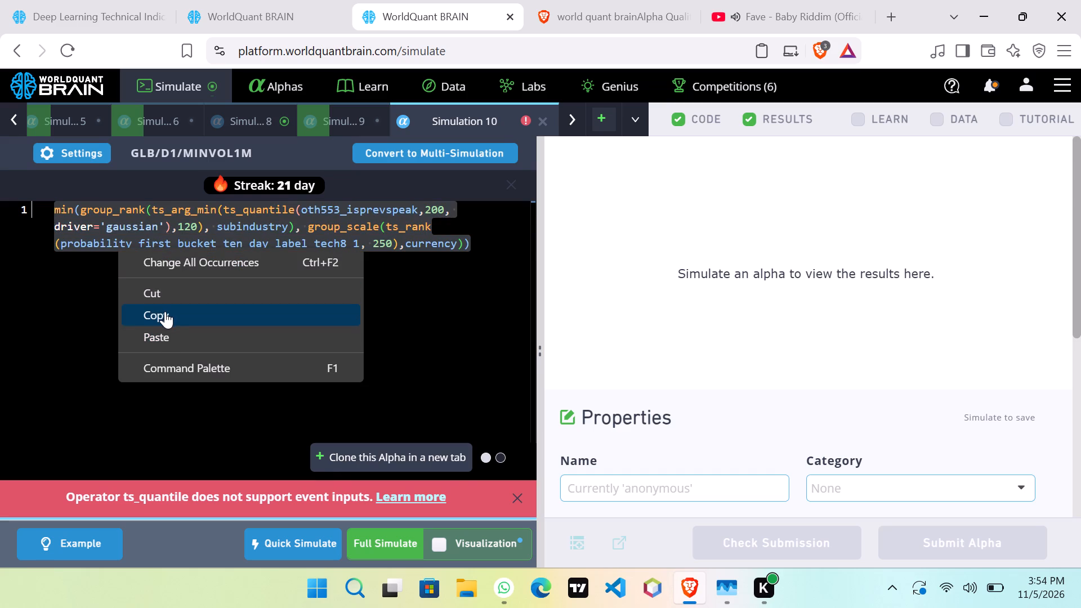
click(171, 294)
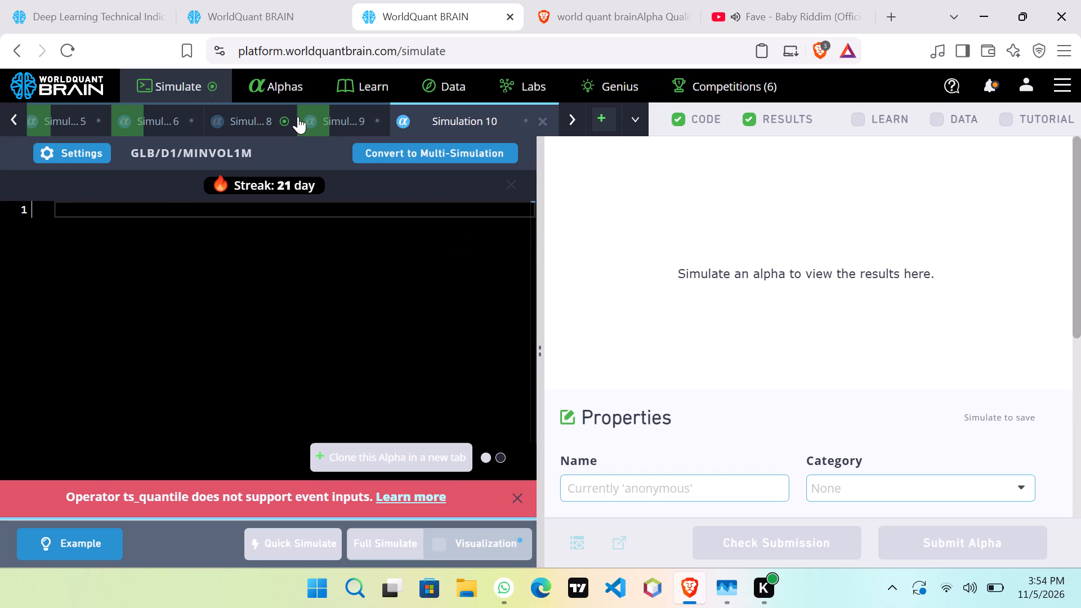
click(316, 117)
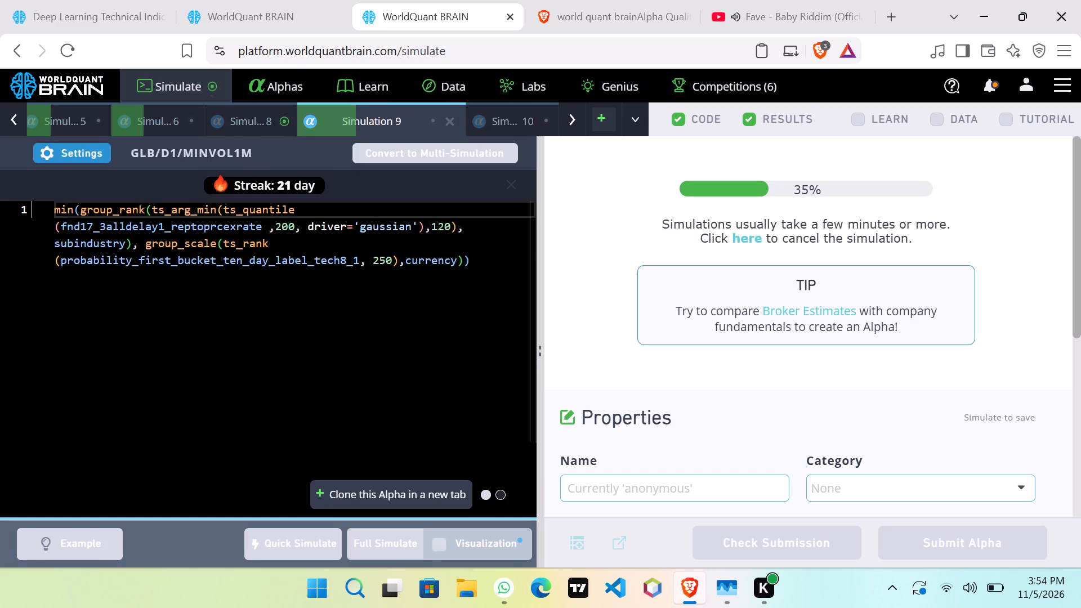
drag(484, 269, 0, 156)
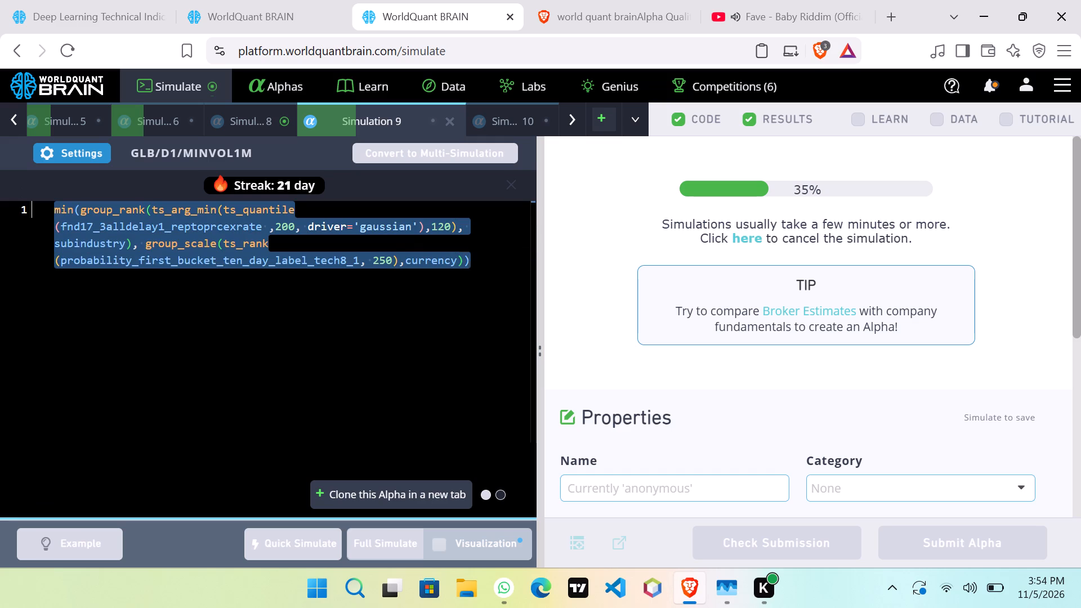
right_click(85, 221)
click(156, 292)
click(509, 108)
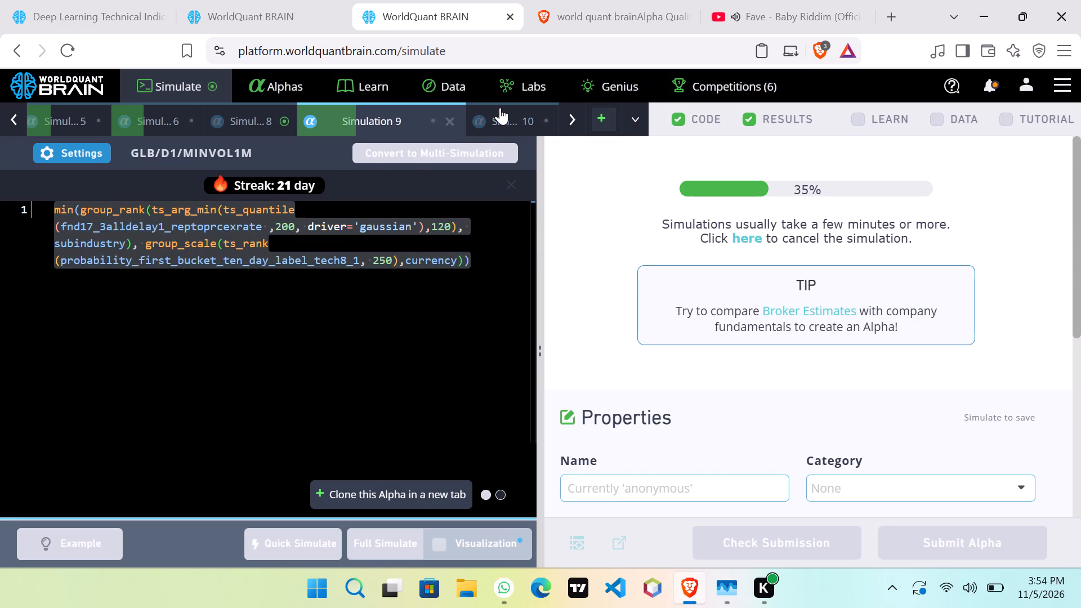
right_click(220, 220)
click(279, 318)
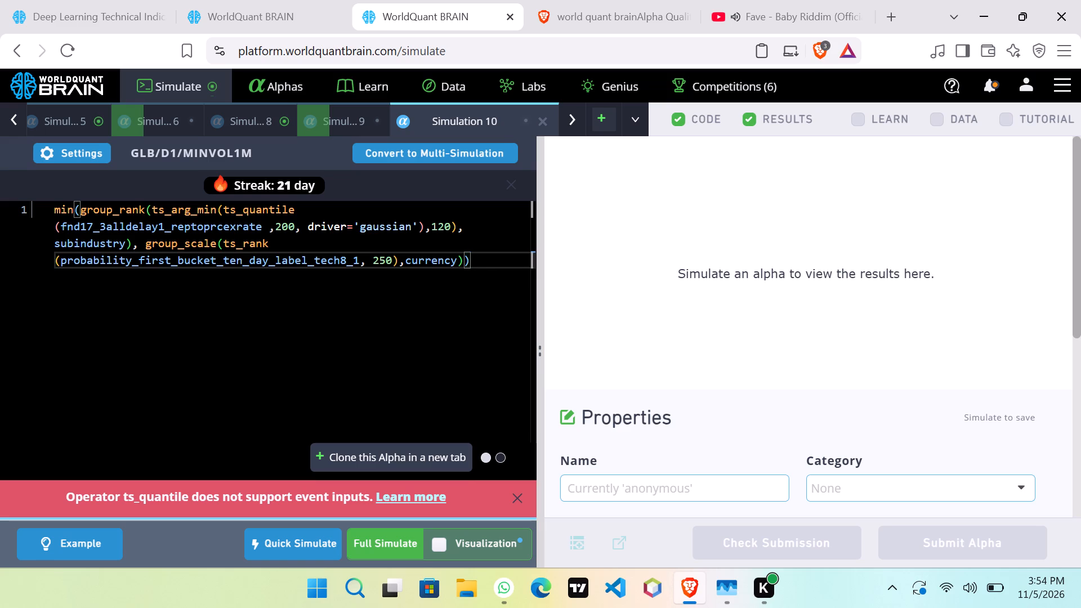
Replace fnd17_3alldelay1_reptoprcexrate in Simulation 10's ts_quantile with oth553_poscnt, rechecking the theme's recommended datasets.
drag(266, 226, 213, 220)
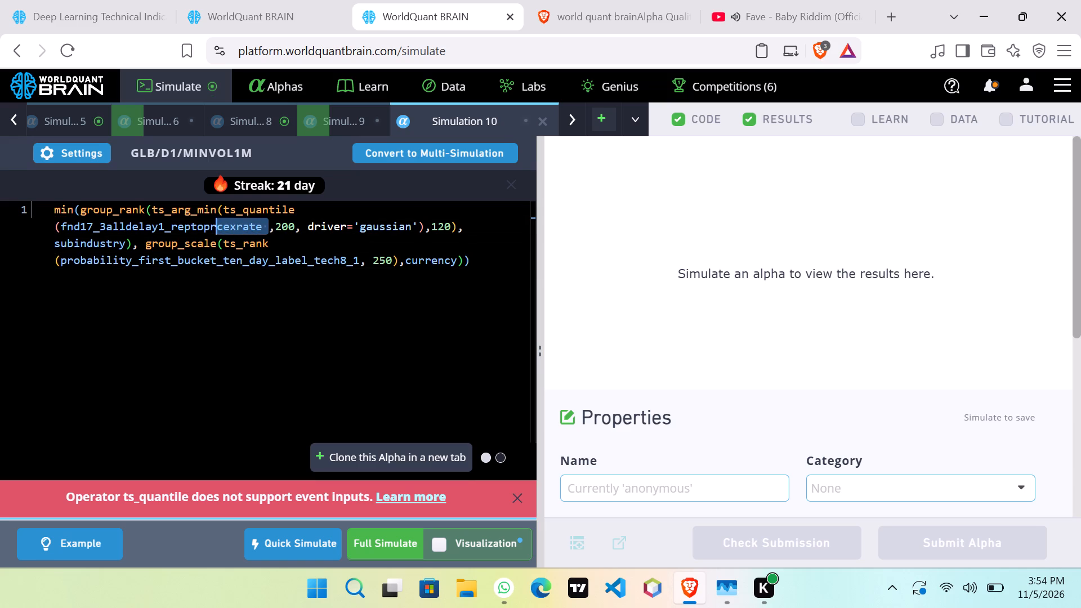
drag(213, 220, 92, 224)
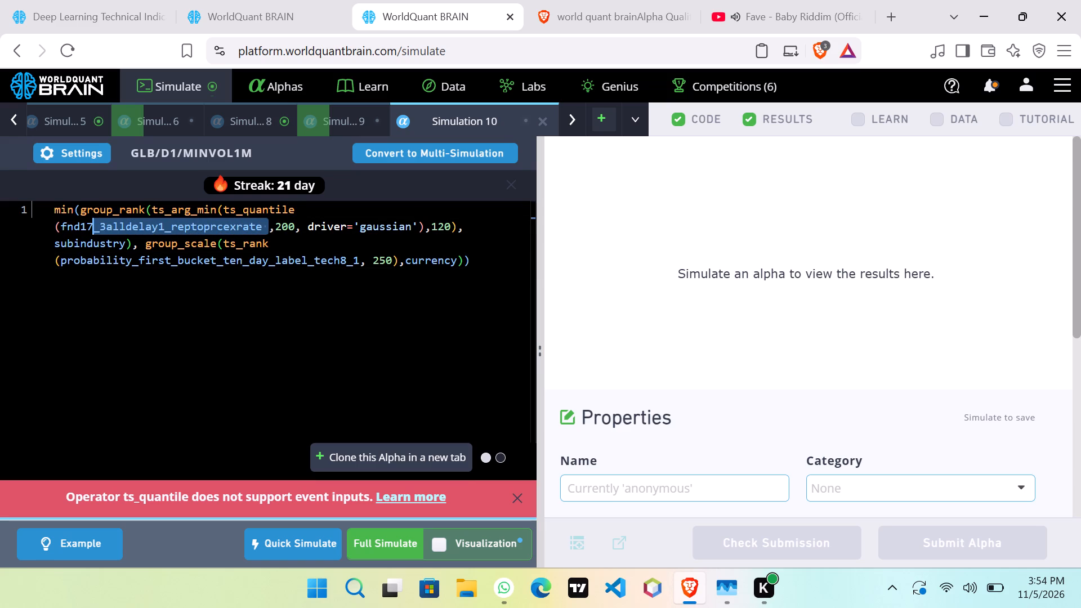
drag(92, 224, 85, 226)
key(BackSpace)
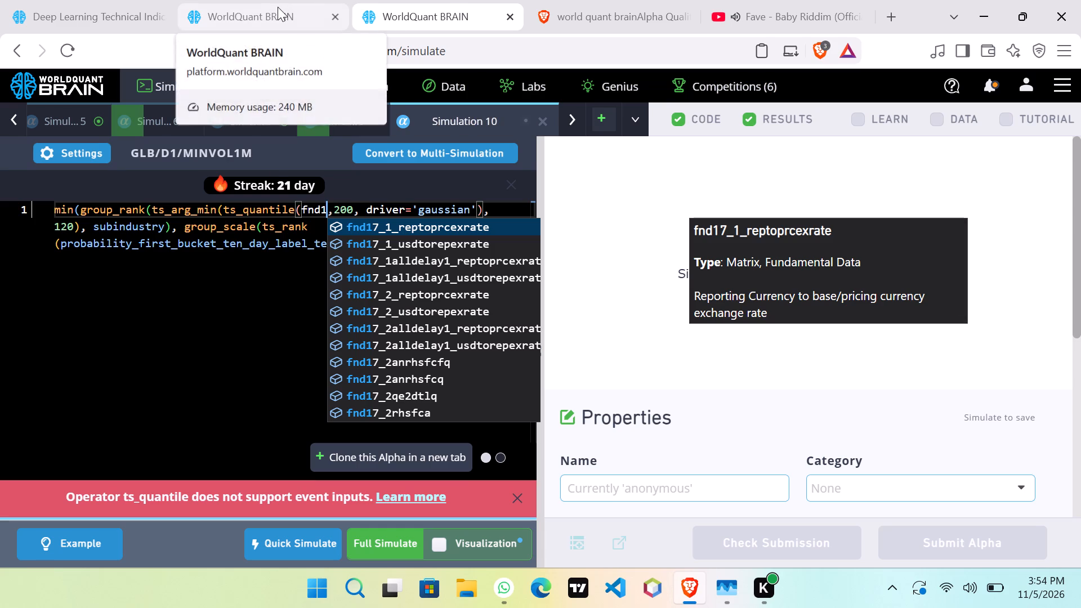
click(278, 7)
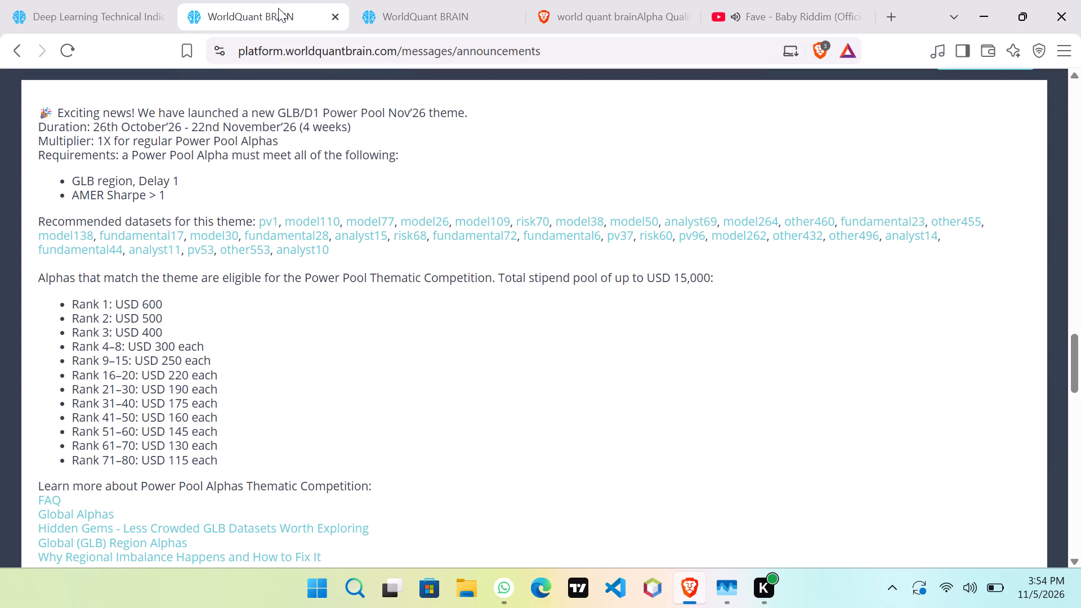
click(390, 11)
key(BackSpace)
key(BackSpace)
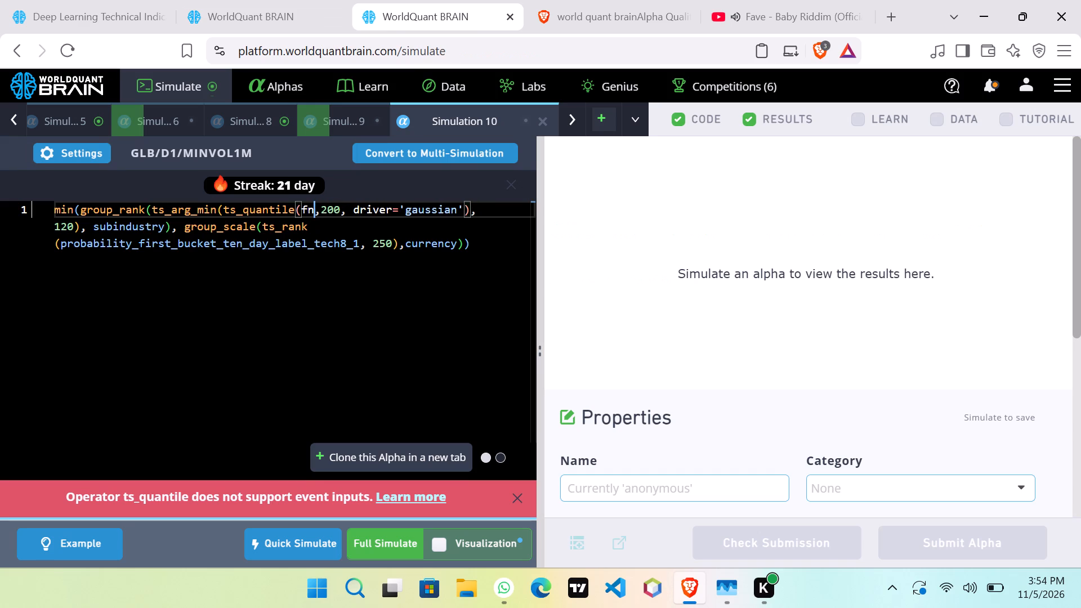
key(BackSpace)
key(BackSpace)
key(o)
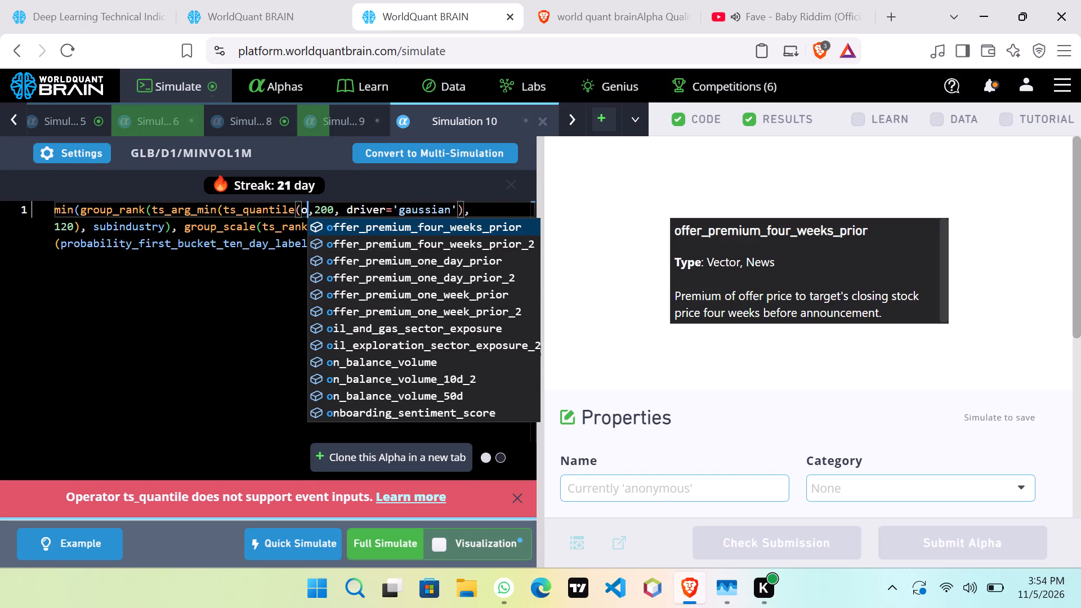
text(th)
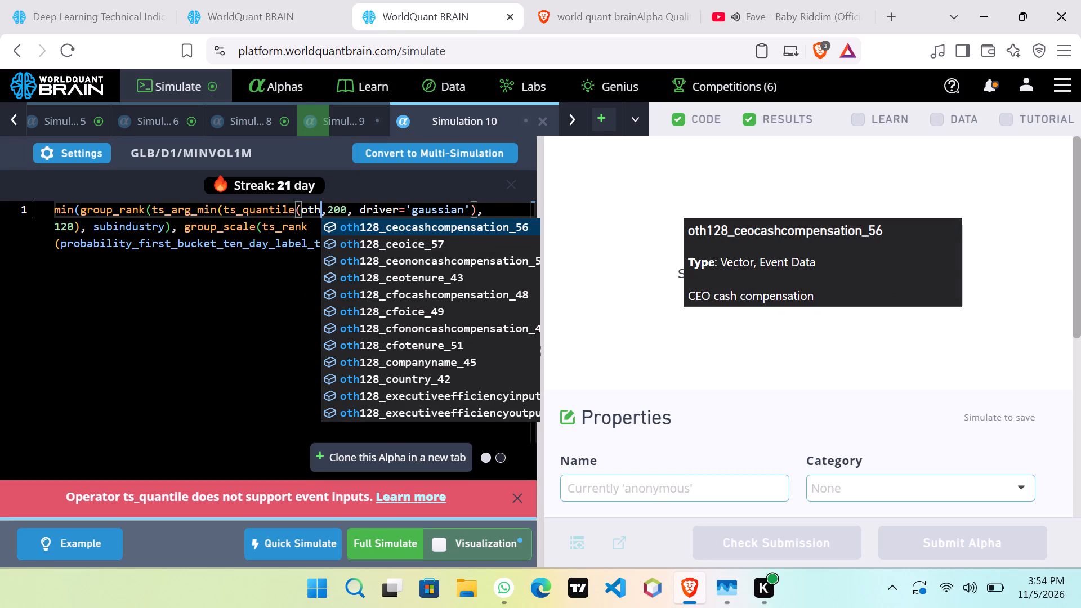
key(3)
key(BackSpace)
text(553)
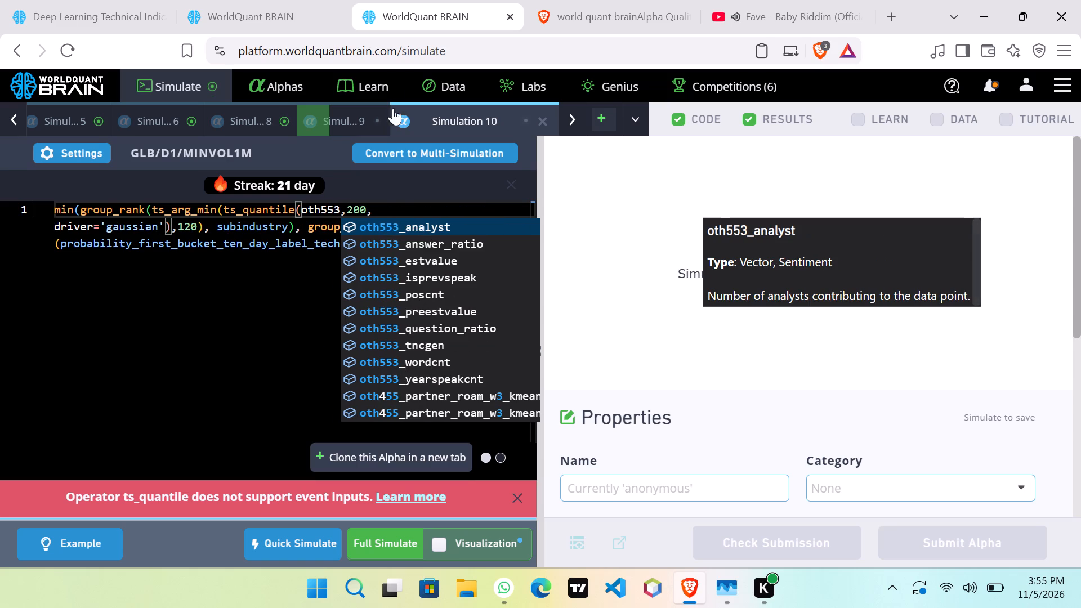
click(403, 297)
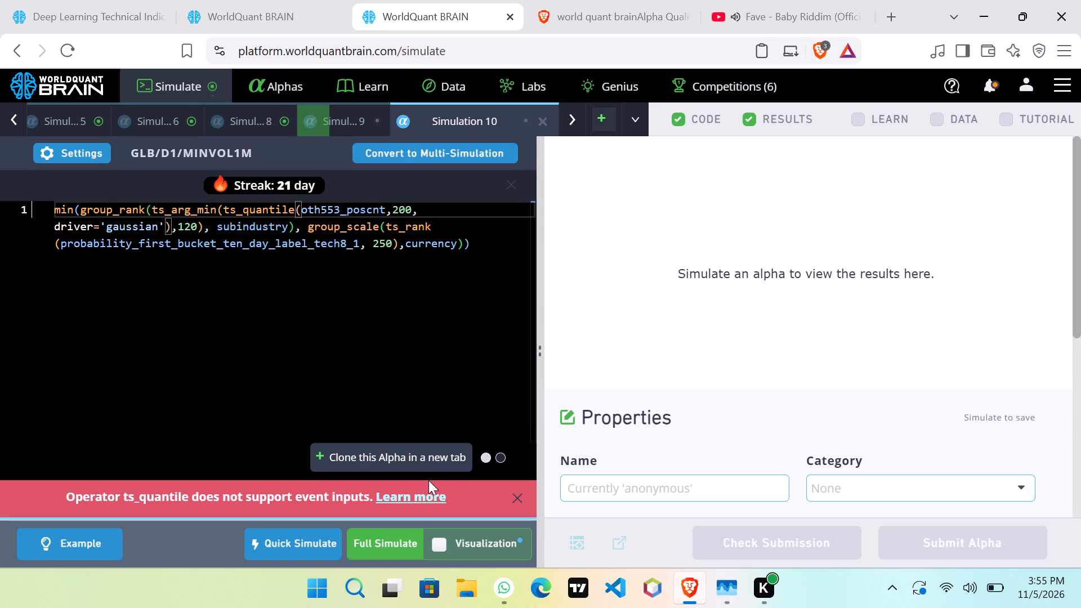
Try to run a full simulation of the Simulation 10 alpha with oth553_poscnt.
click(394, 547)
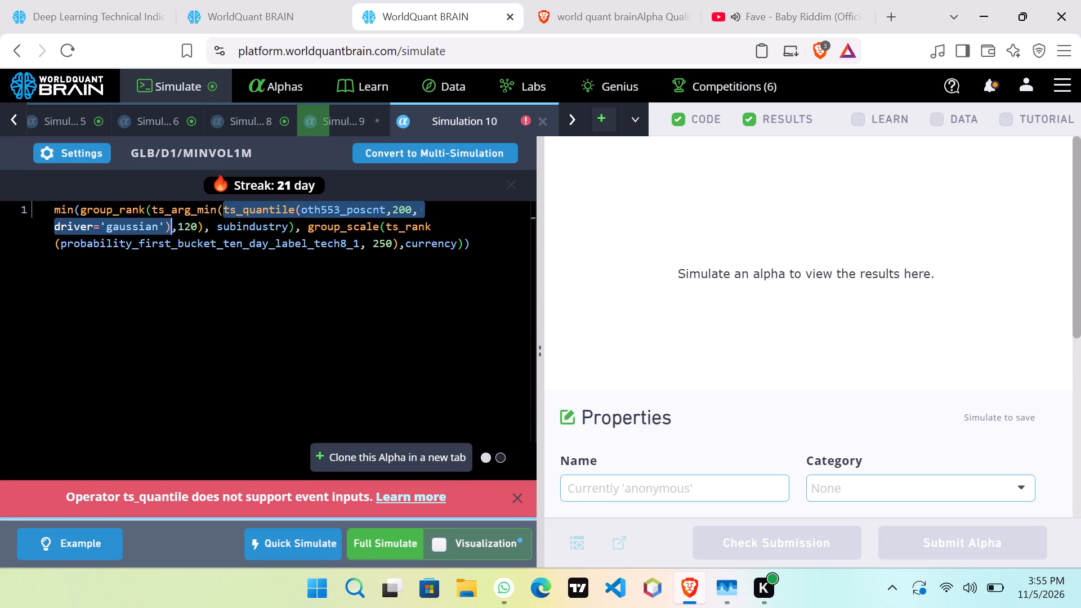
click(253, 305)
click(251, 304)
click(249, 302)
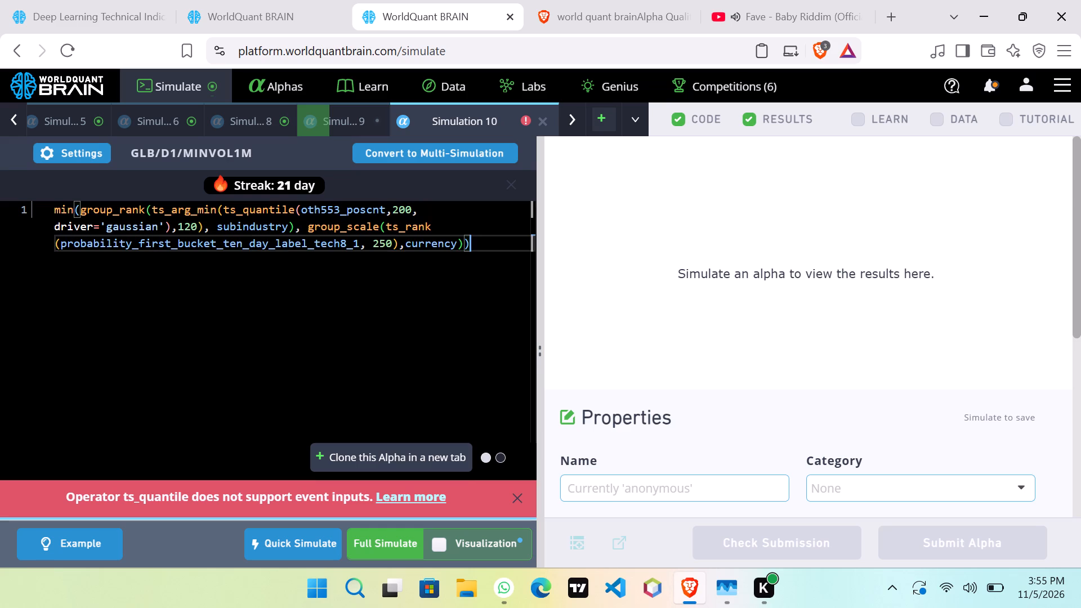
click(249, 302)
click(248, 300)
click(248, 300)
Show the test period for Simulation 5, review its IS Summary, and run its Prod Correlation check.
click(87, 117)
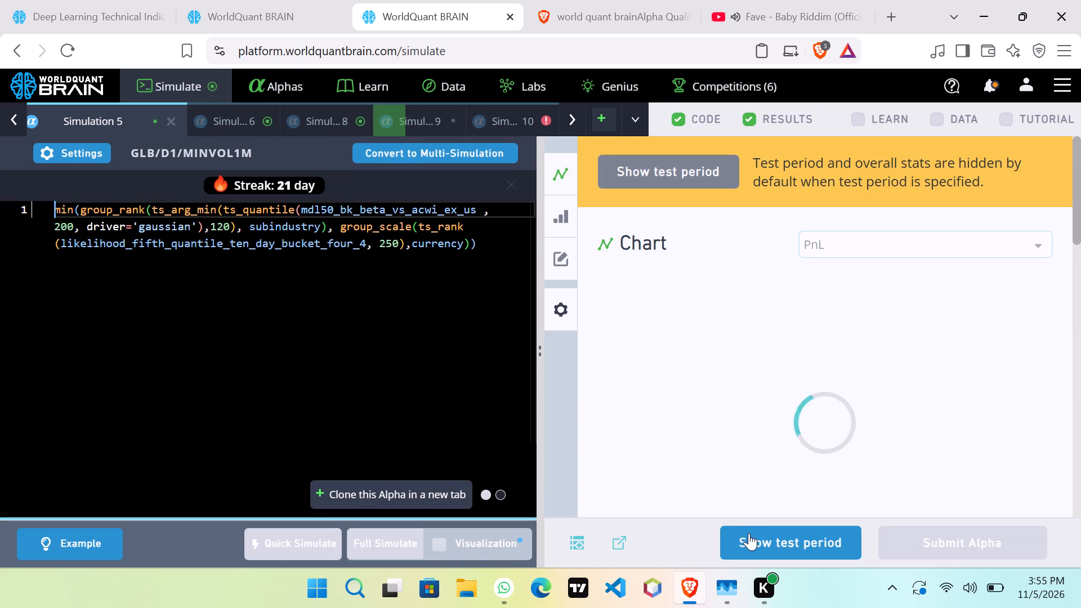
click(756, 539)
scroll(773, 440, down, 4)
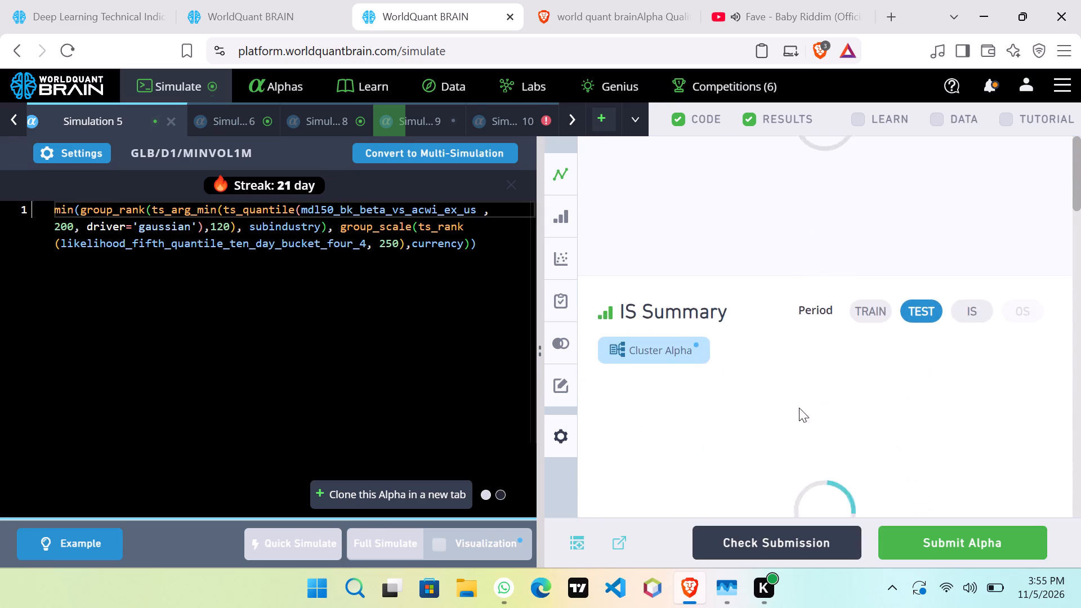
scroll(772, 401, down, 3)
scroll(740, 402, up, 2)
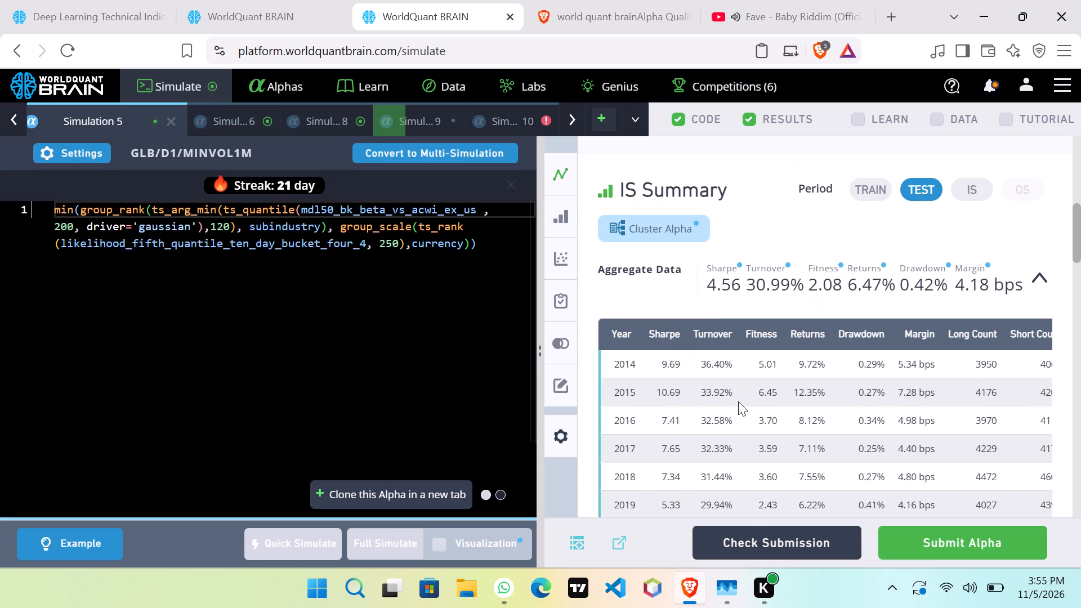
scroll(738, 401, down, 13)
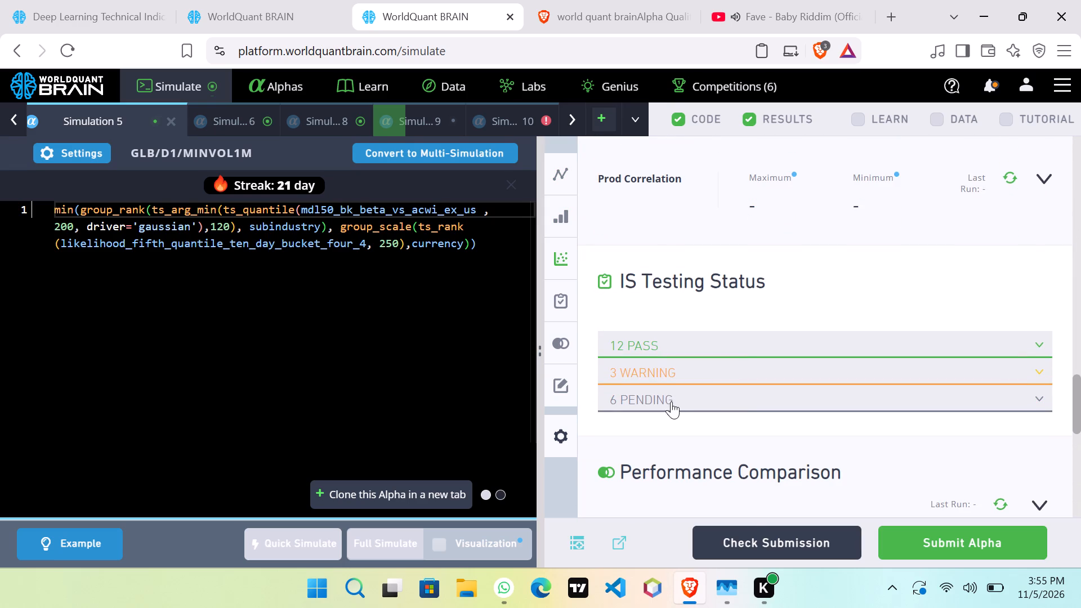
click(1009, 173)
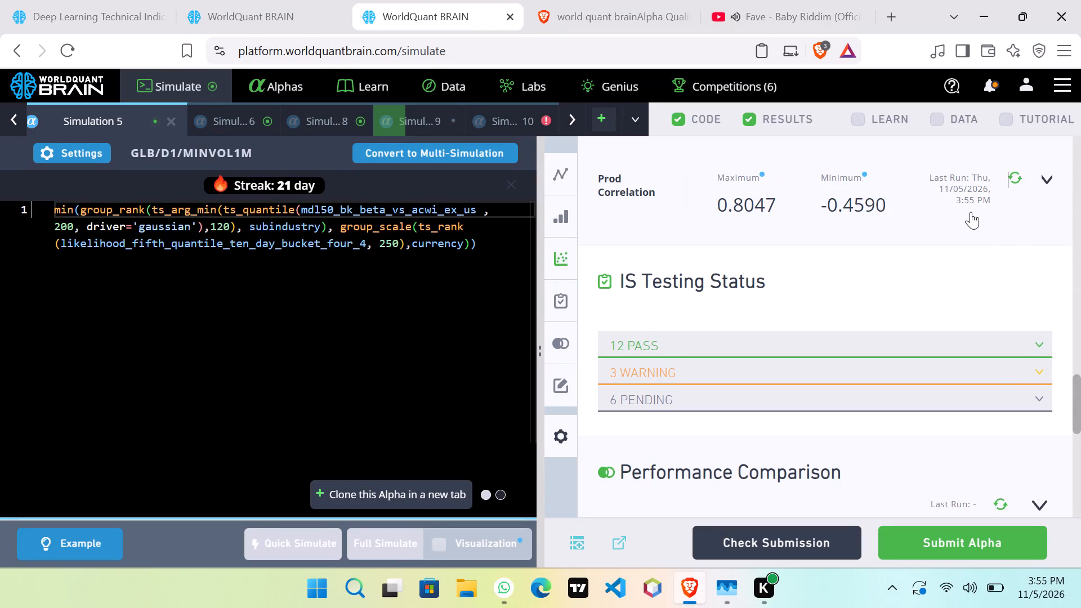
Show the test period for Simulation 6 and run its Prod Correlation check.
click(260, 120)
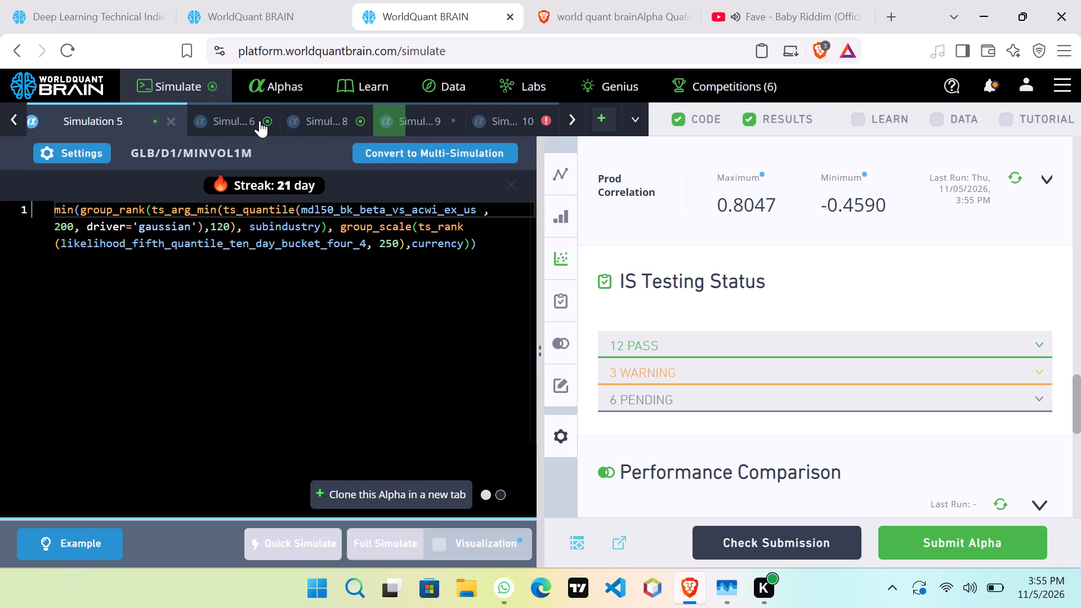
click(807, 540)
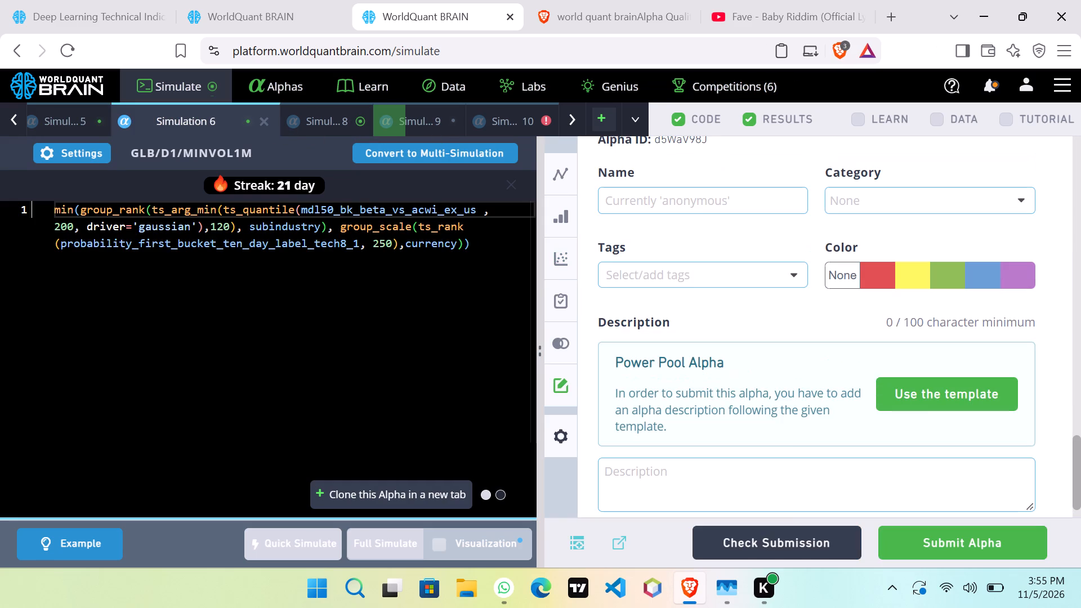
scroll(794, 396, up, 7)
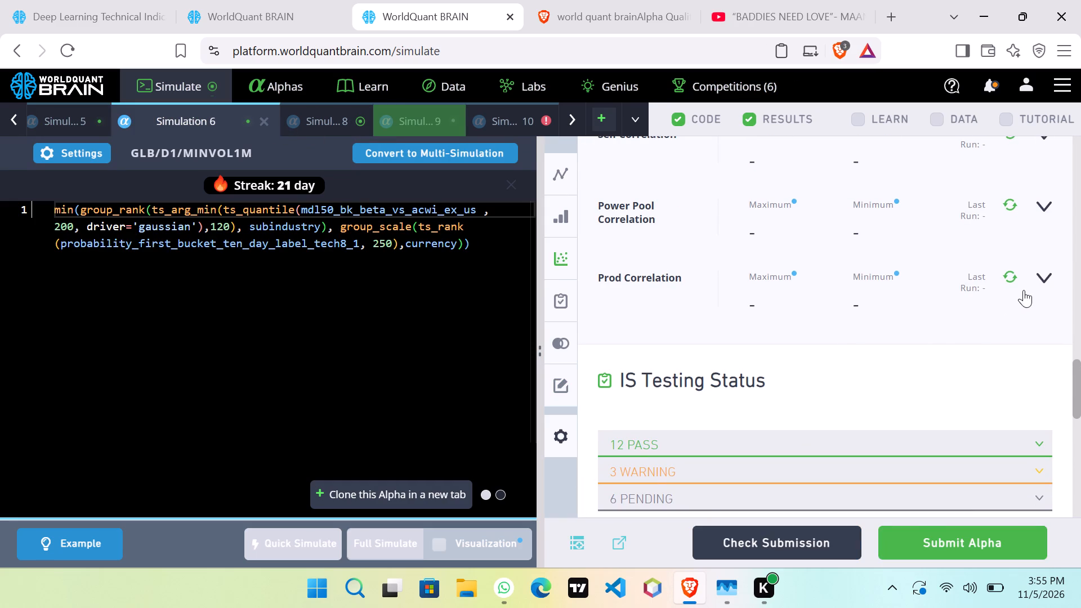
click(1011, 275)
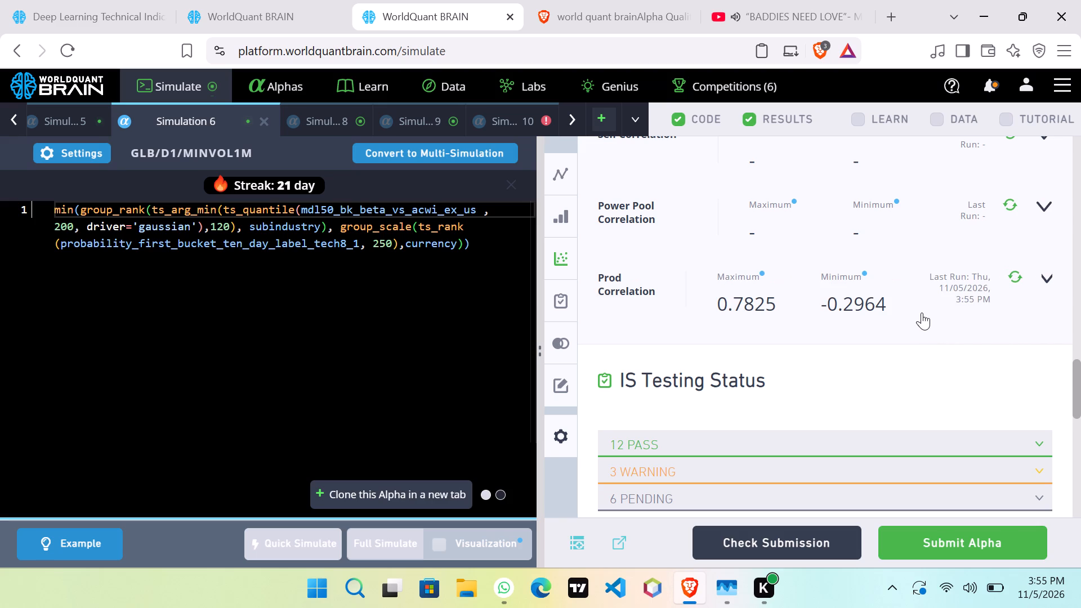
Show the test period for Simulation 8 and run its Prod Correlation check.
click(341, 114)
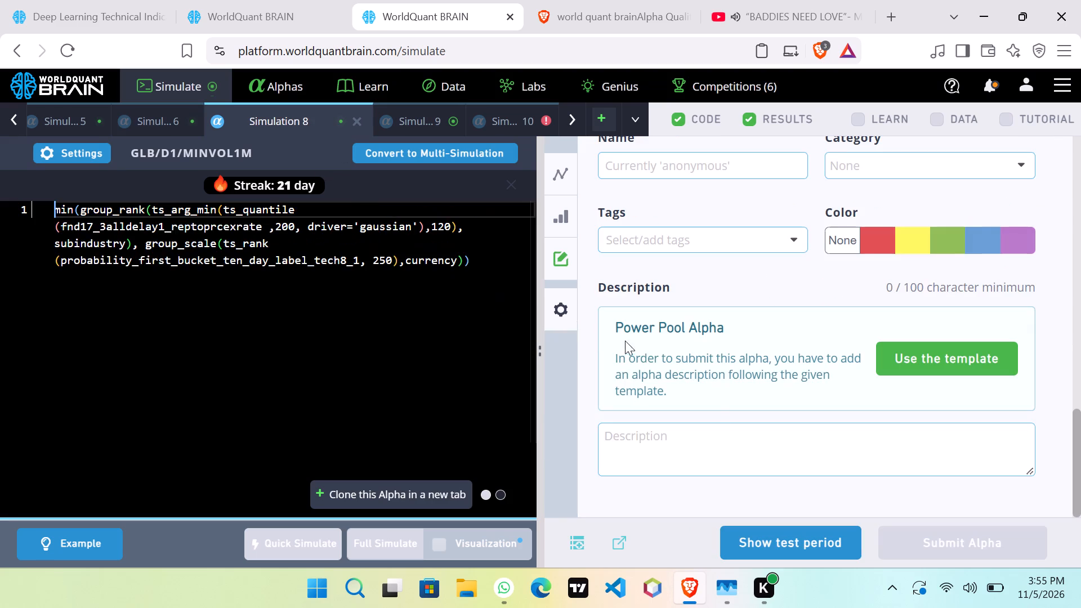
click(785, 547)
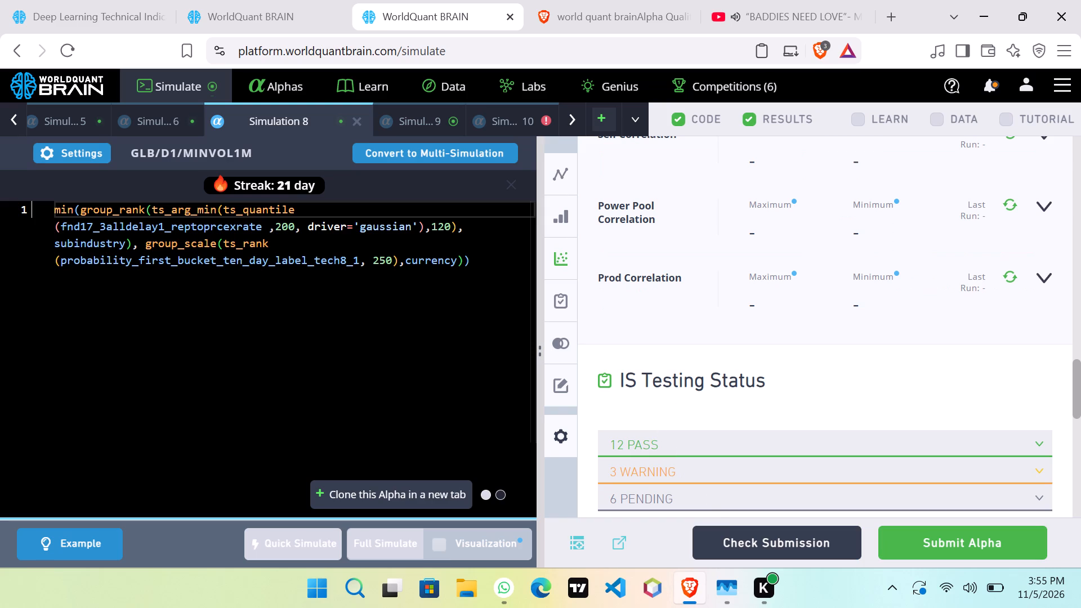
click(1012, 277)
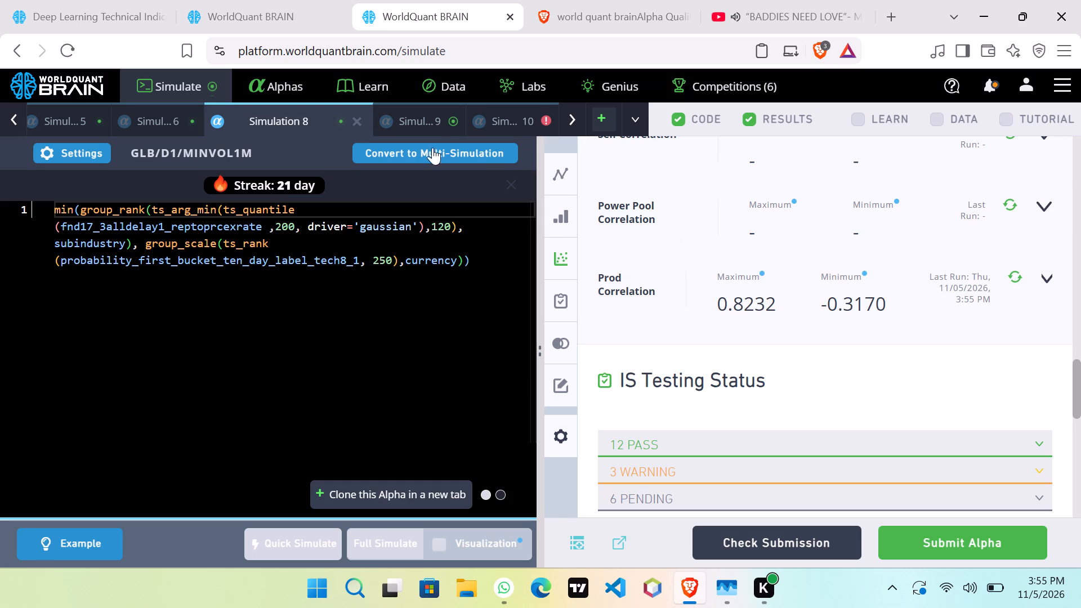
Show the test period for Simulation 9 and run its Prod Correlation check.
click(433, 126)
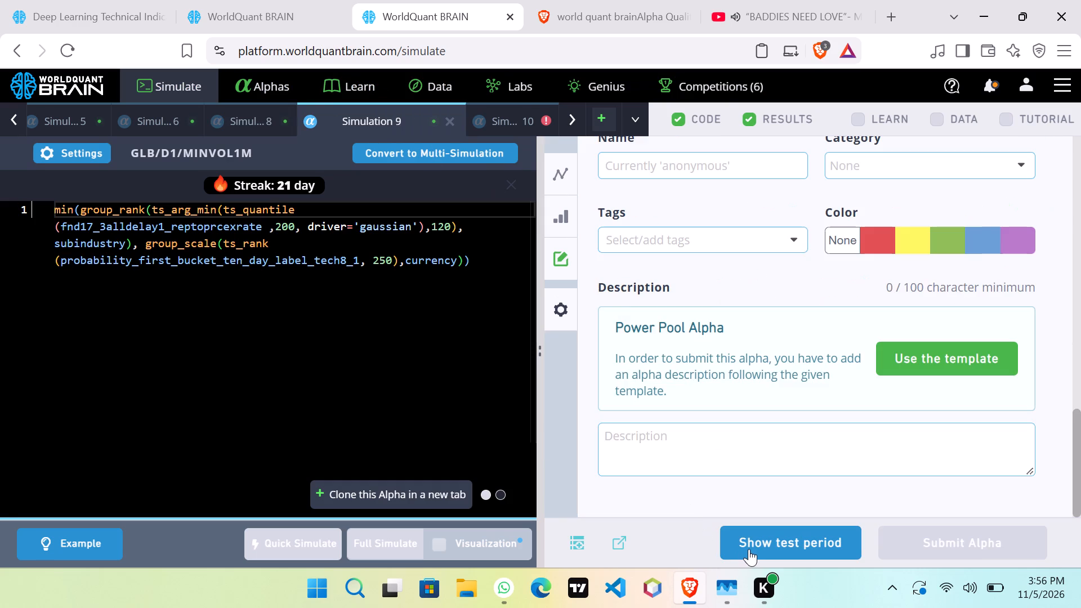
click(749, 549)
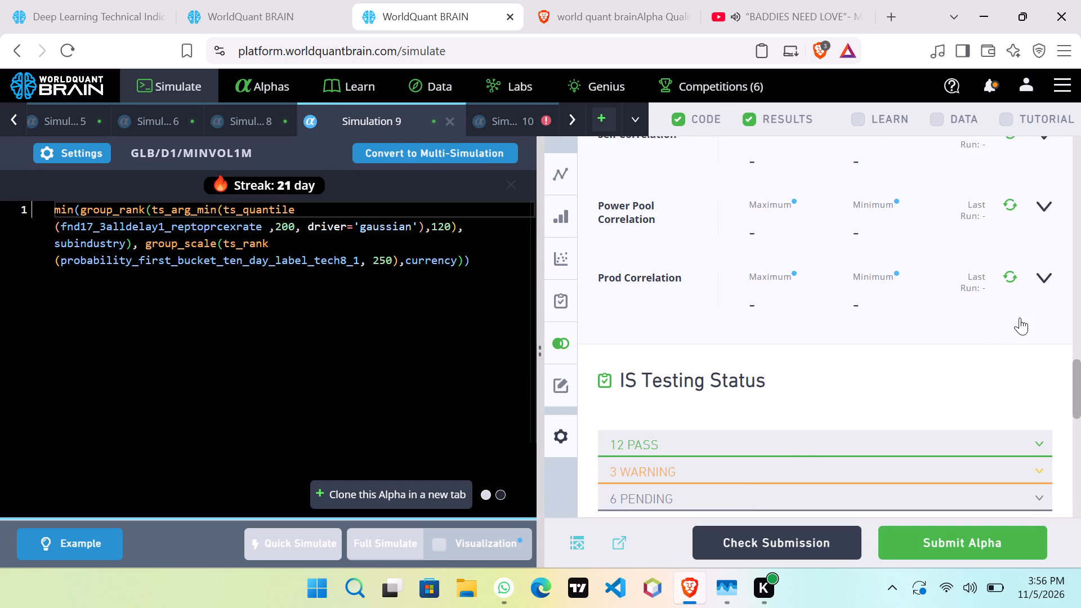
click(1015, 280)
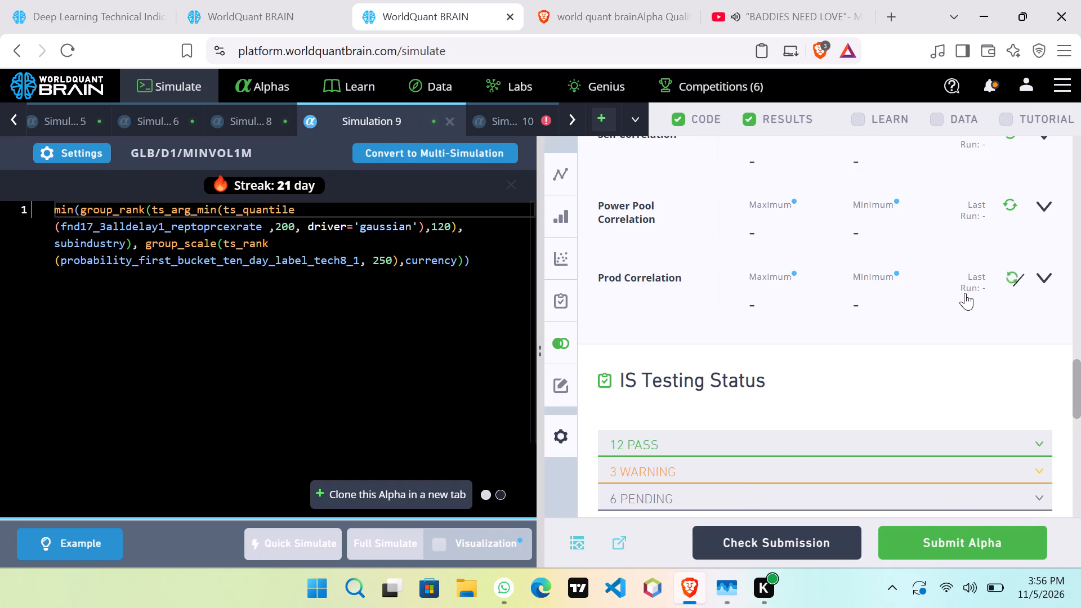